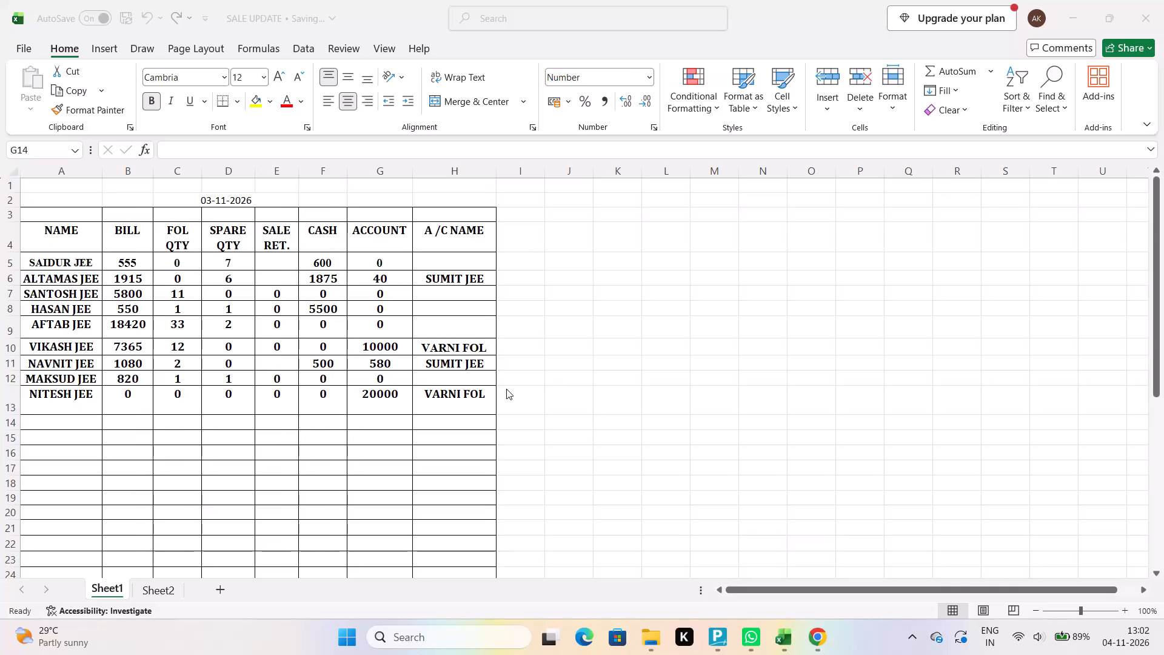
Correct the CASH amount in cell F8 to 550.
click(326, 261)
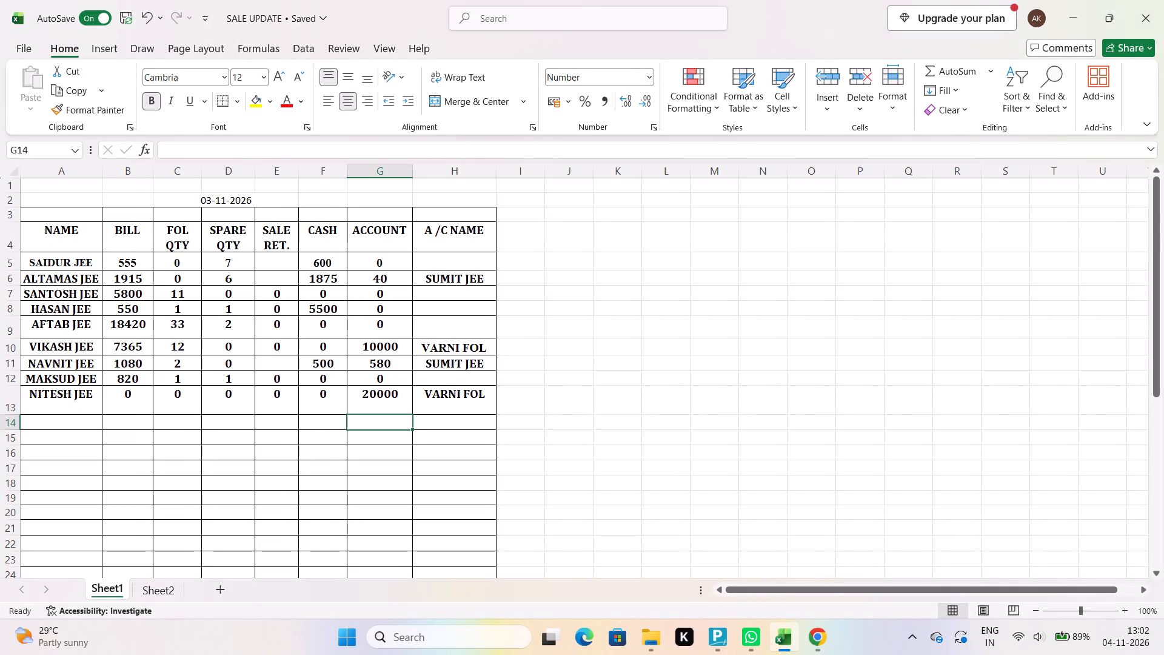
click(327, 280)
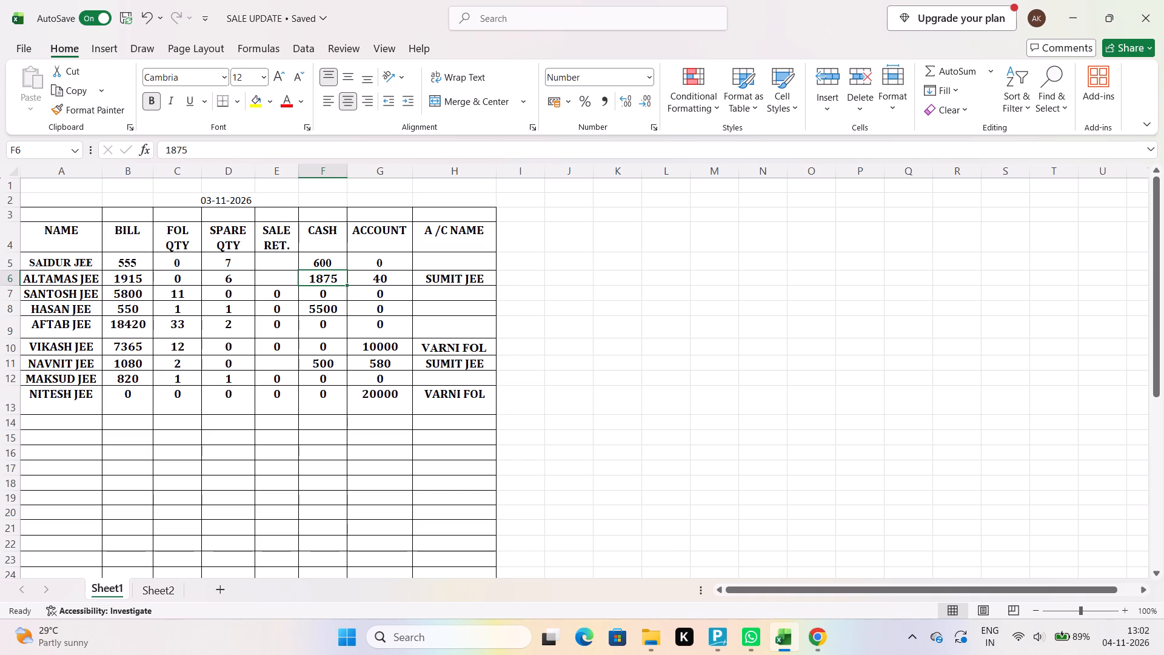
click(338, 309)
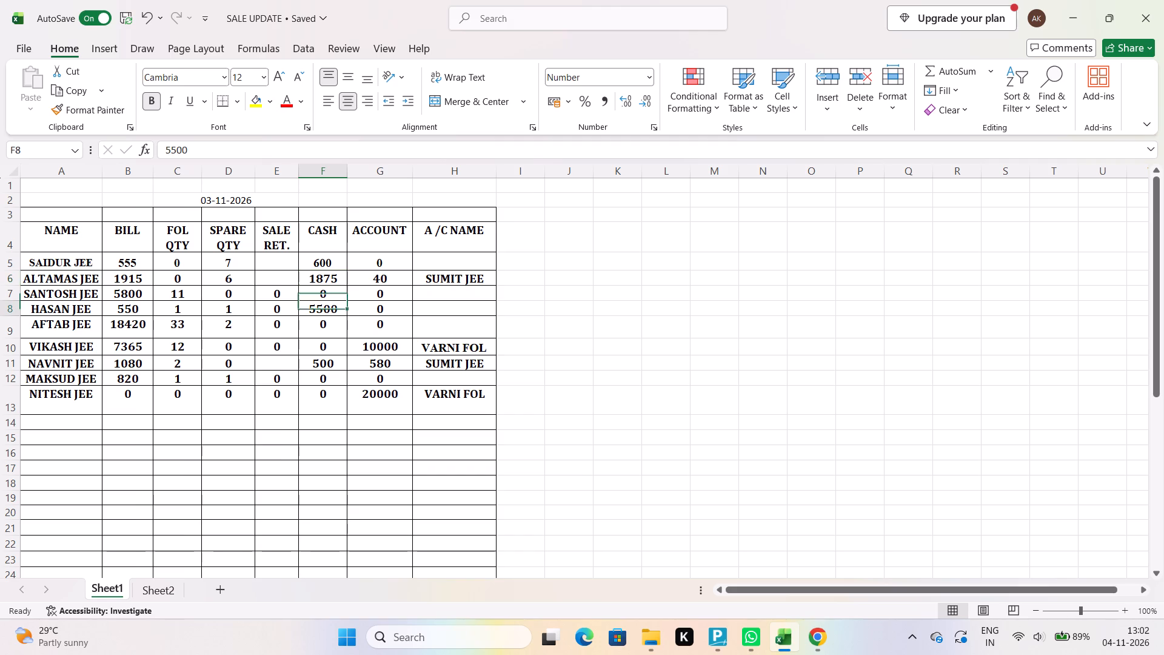
double_click(339, 309)
double_click(340, 308)
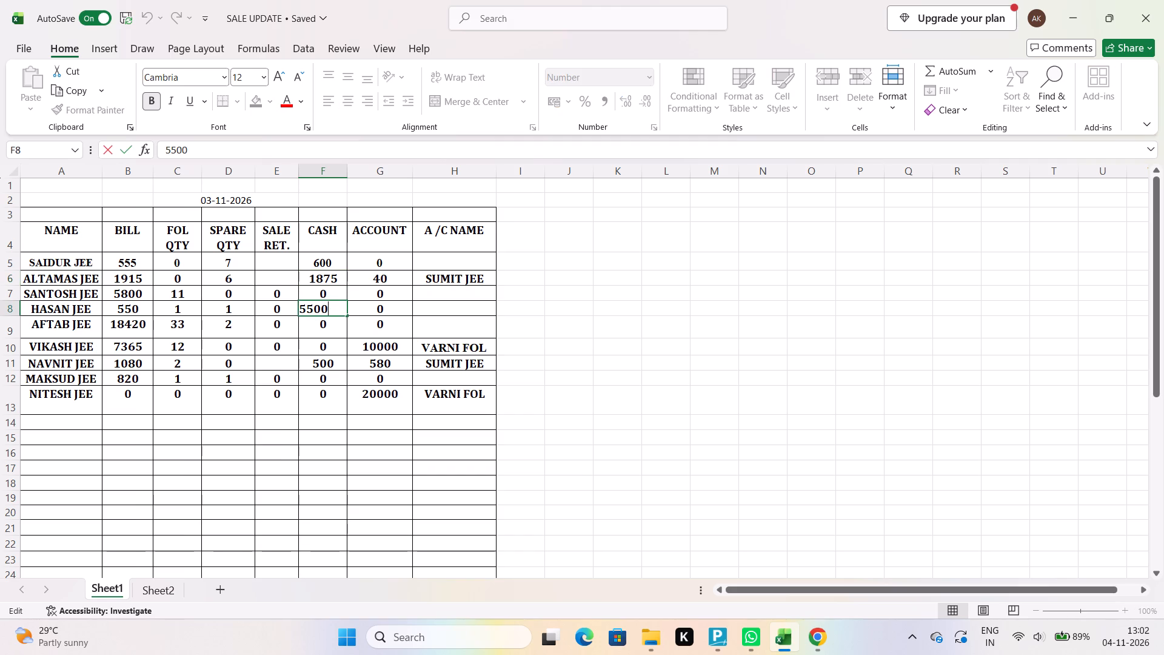
key(BackSpace)
click(326, 334)
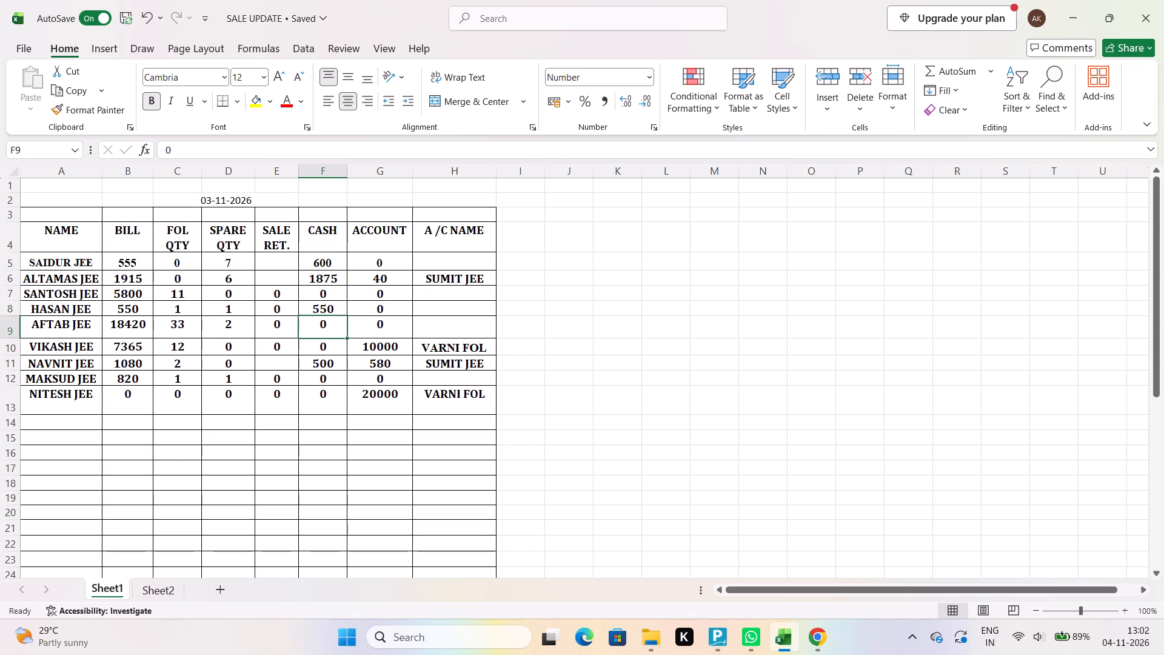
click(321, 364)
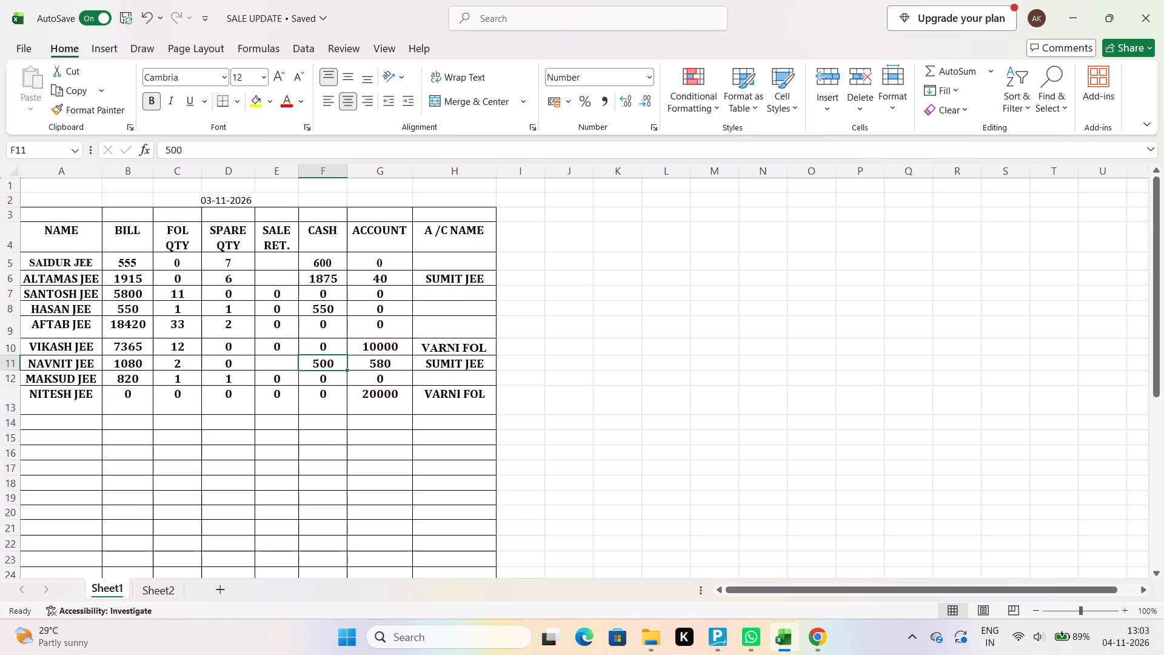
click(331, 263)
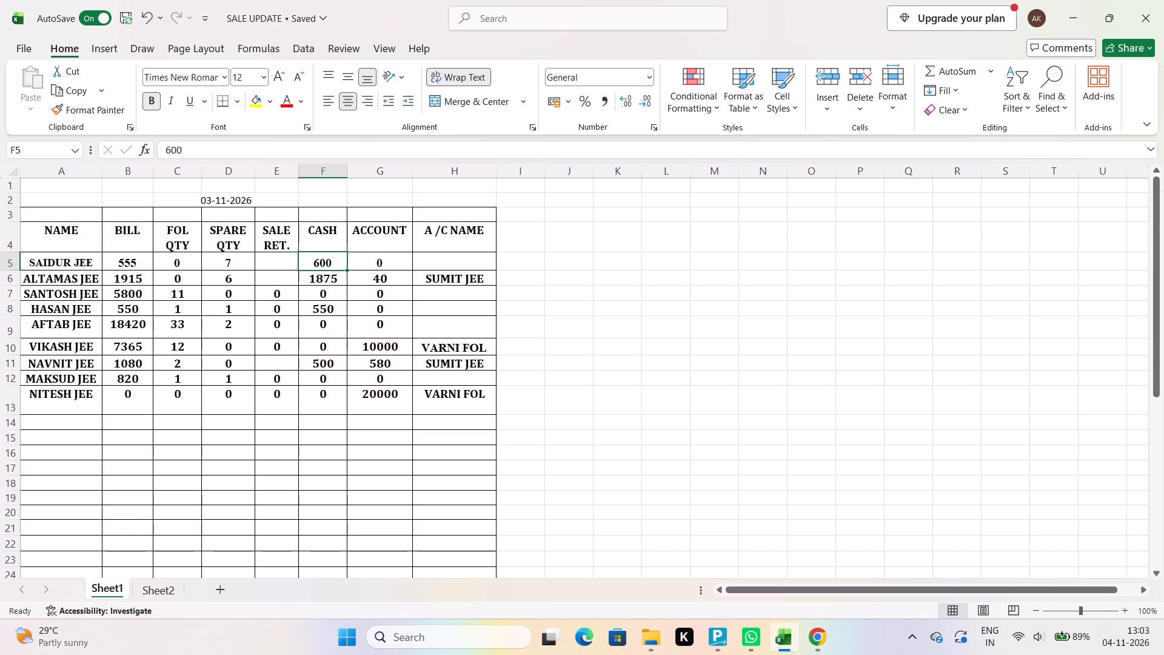
Sum the ACCOUNT and CASH columns and enter their totals in row 23: 30620 in G23 and 3525 in F23.
drag(378, 246, 373, 401)
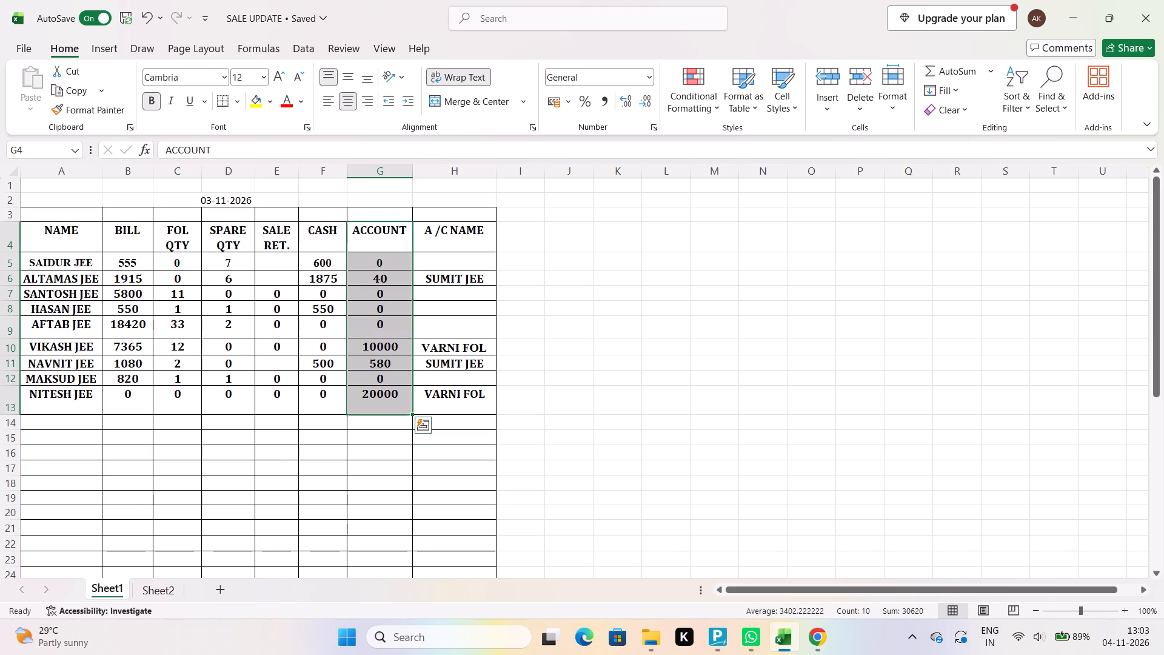
scroll(374, 401, down, 1)
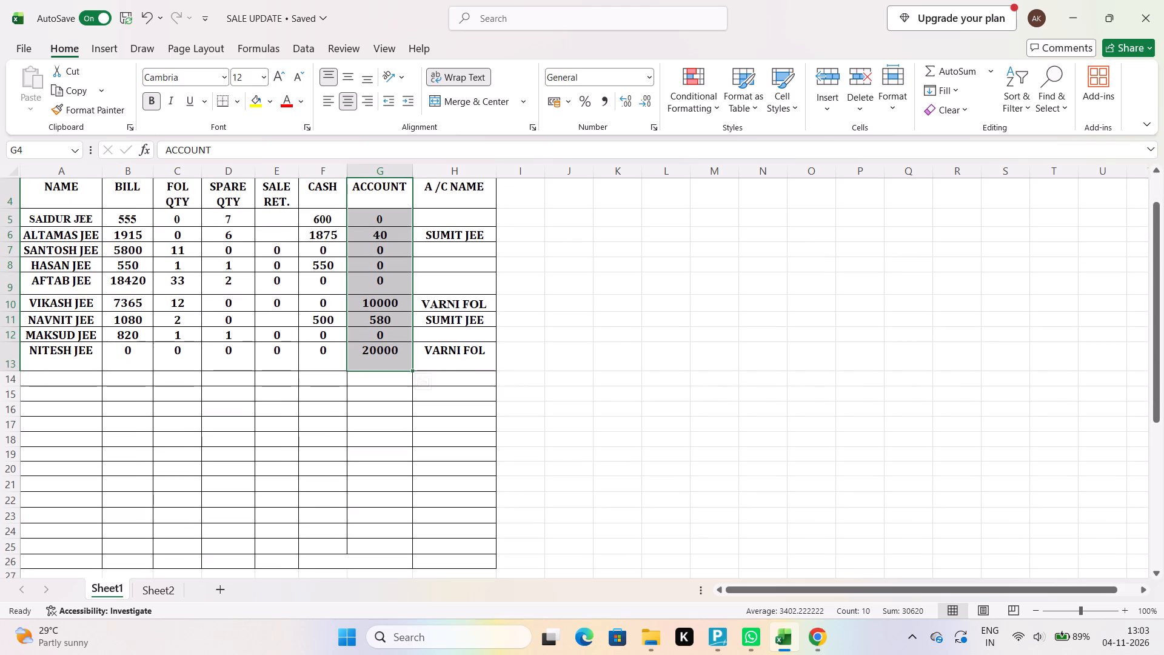
click(382, 513)
text(30620)
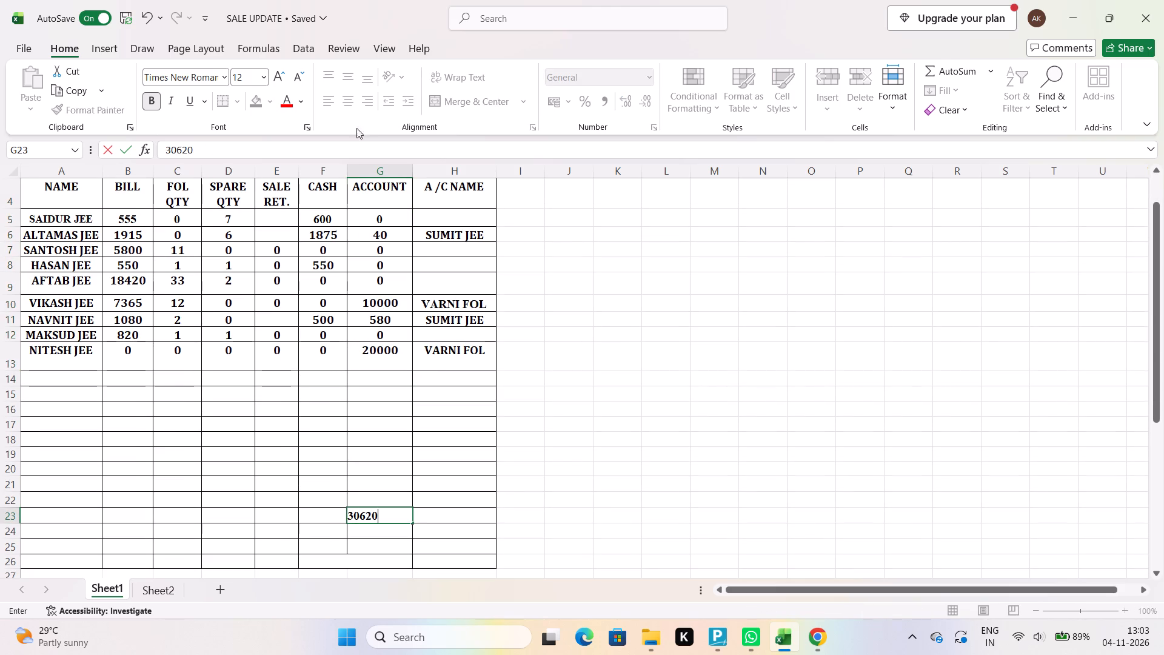
drag(316, 200, 330, 351)
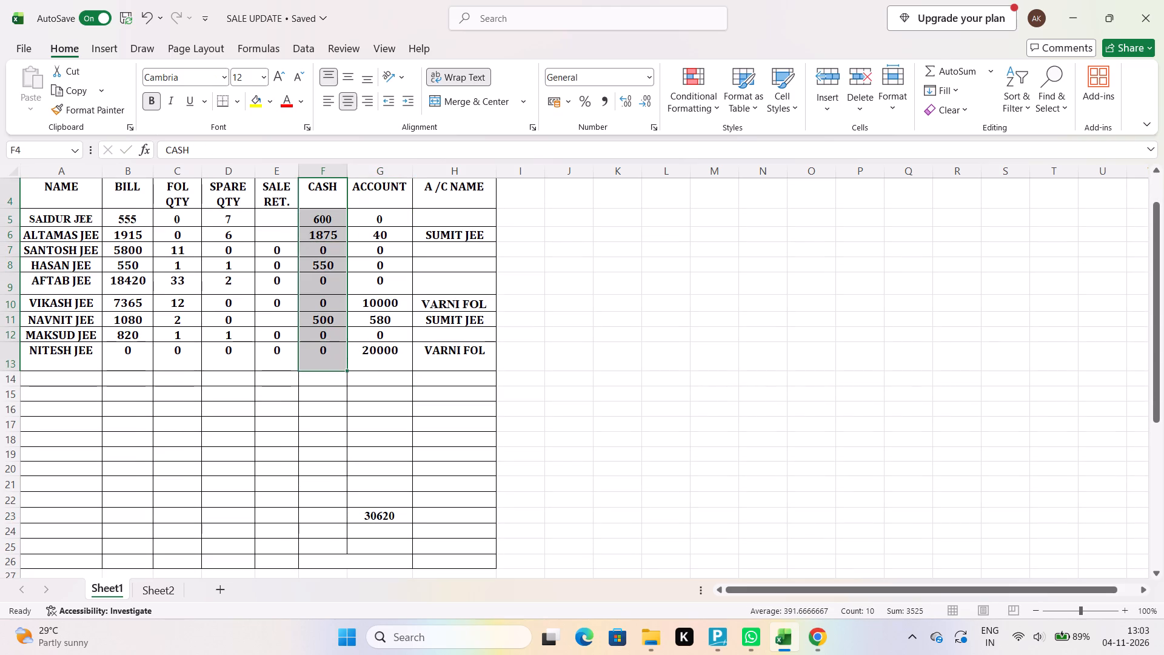
click(326, 512)
text(3525)
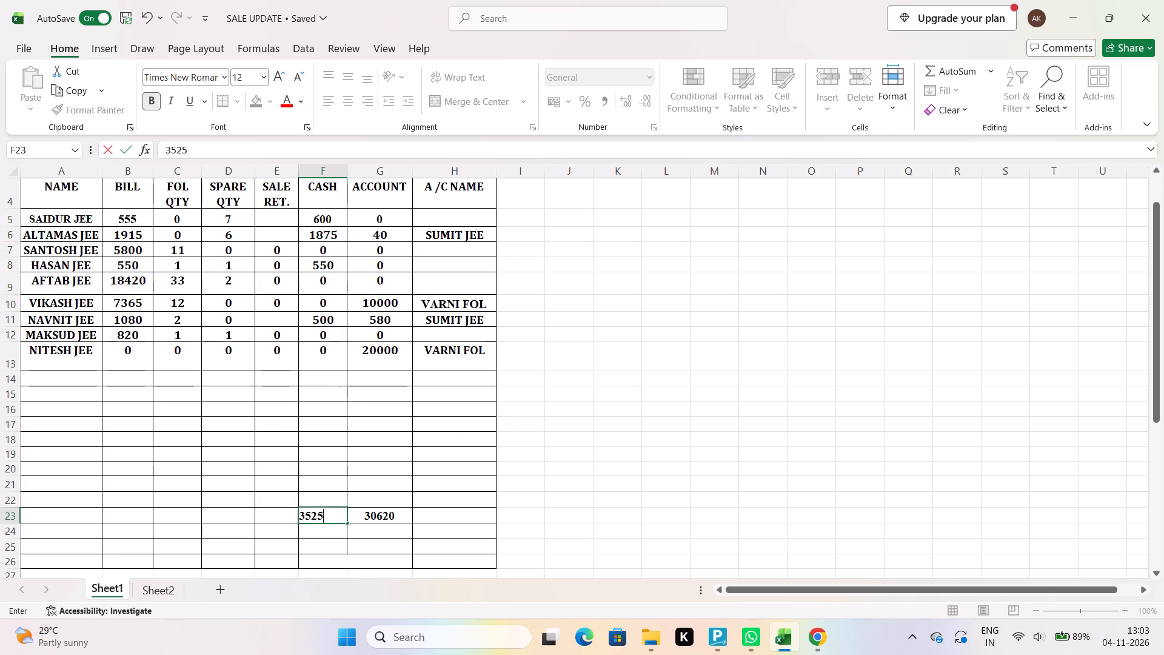
Enter the SPARE QTY total of 17 in D23 and the SALE RET. total of 0 in E23.
drag(227, 207, 213, 370)
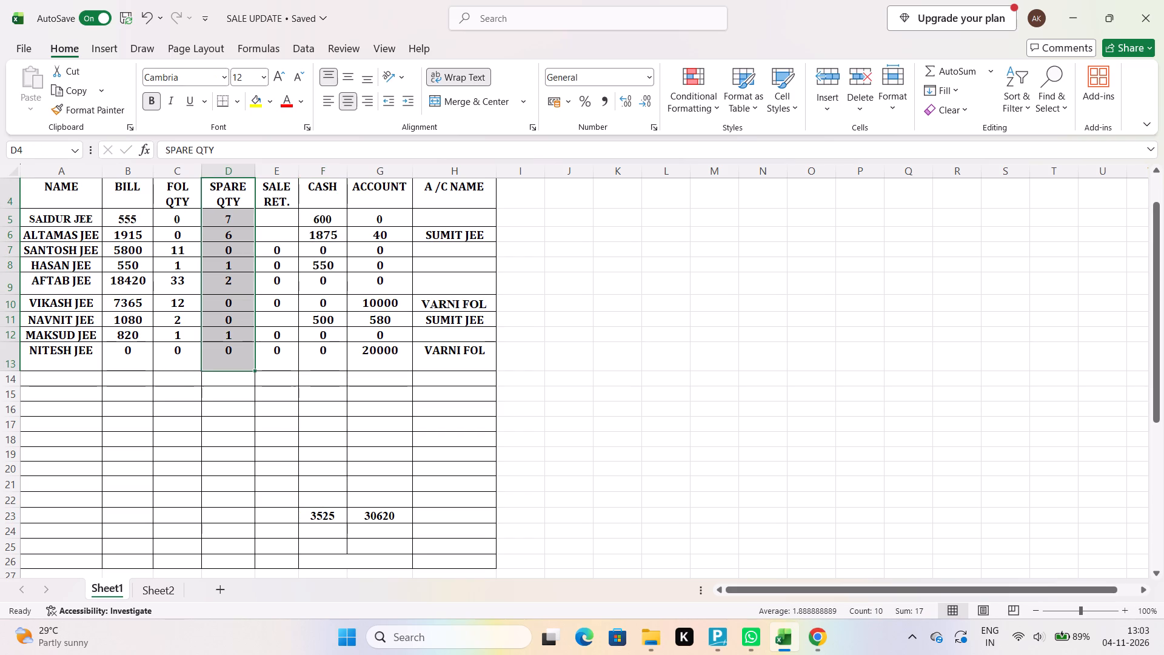
click(225, 515)
text(17)
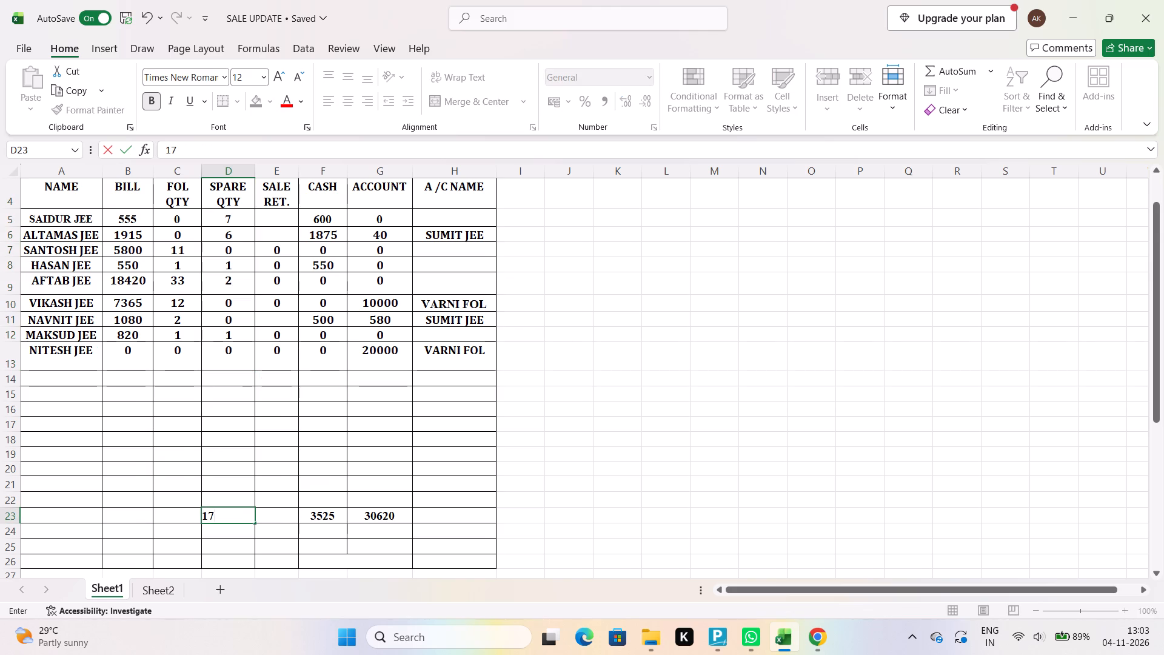
click(283, 519)
key(0)
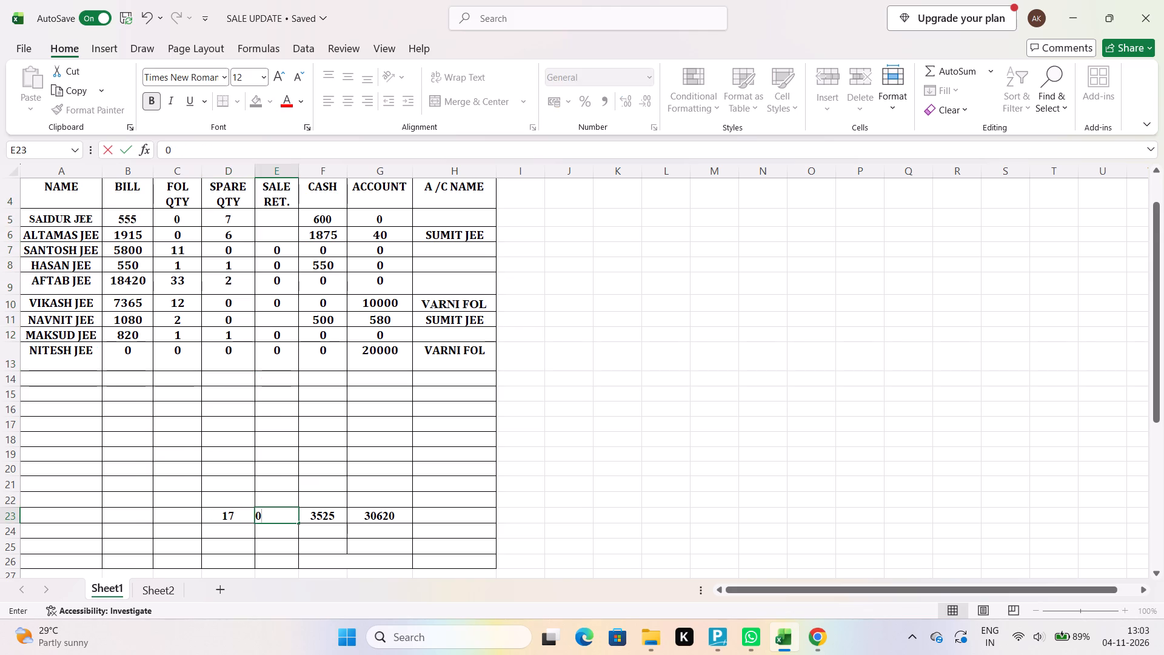
Fill the empty SALE RET. cells E5 and E6 with 0.
click(278, 215)
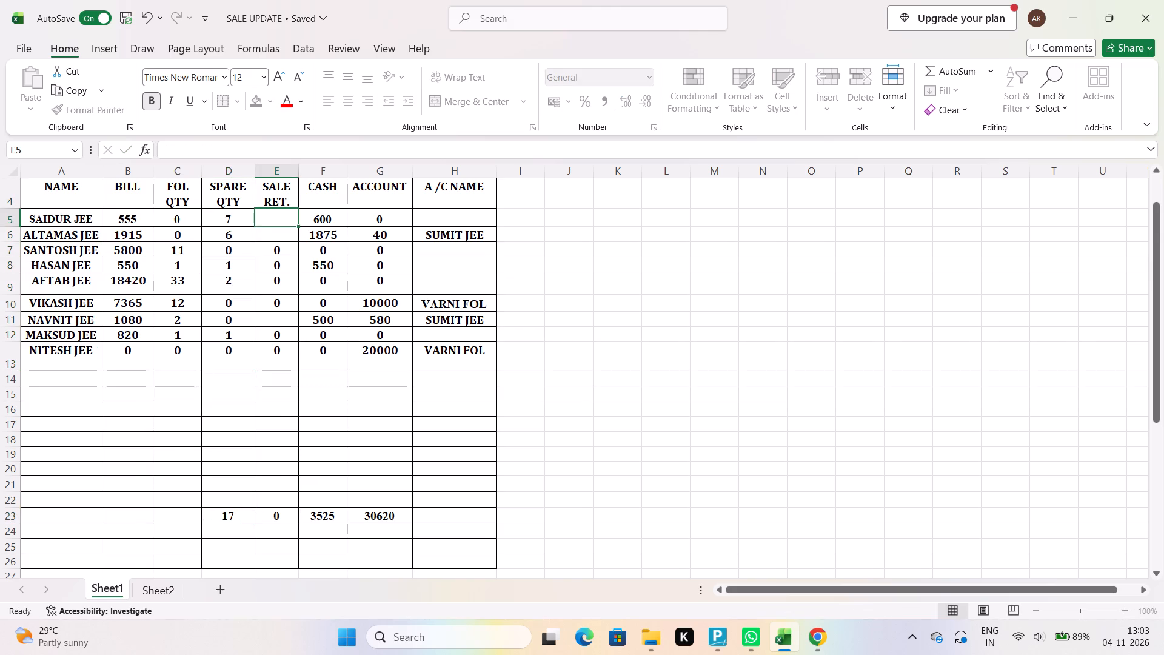
key(0)
click(275, 233)
key(0)
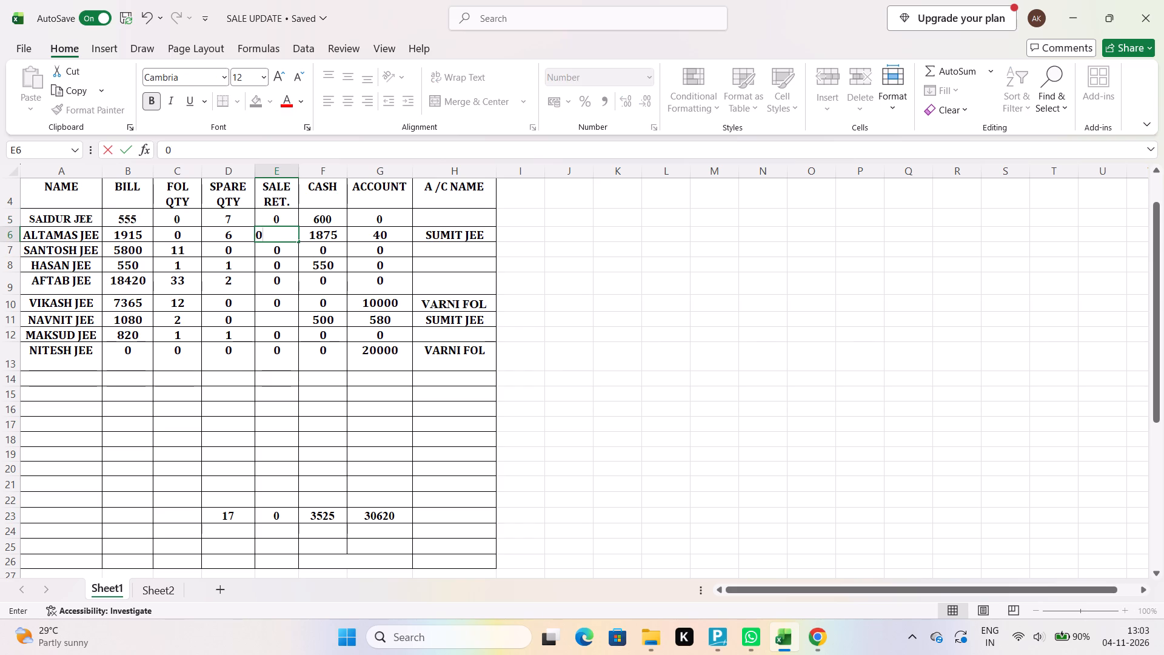
Sum the FOL QTY column and enter its total of 60 in C23.
drag(173, 195, 179, 348)
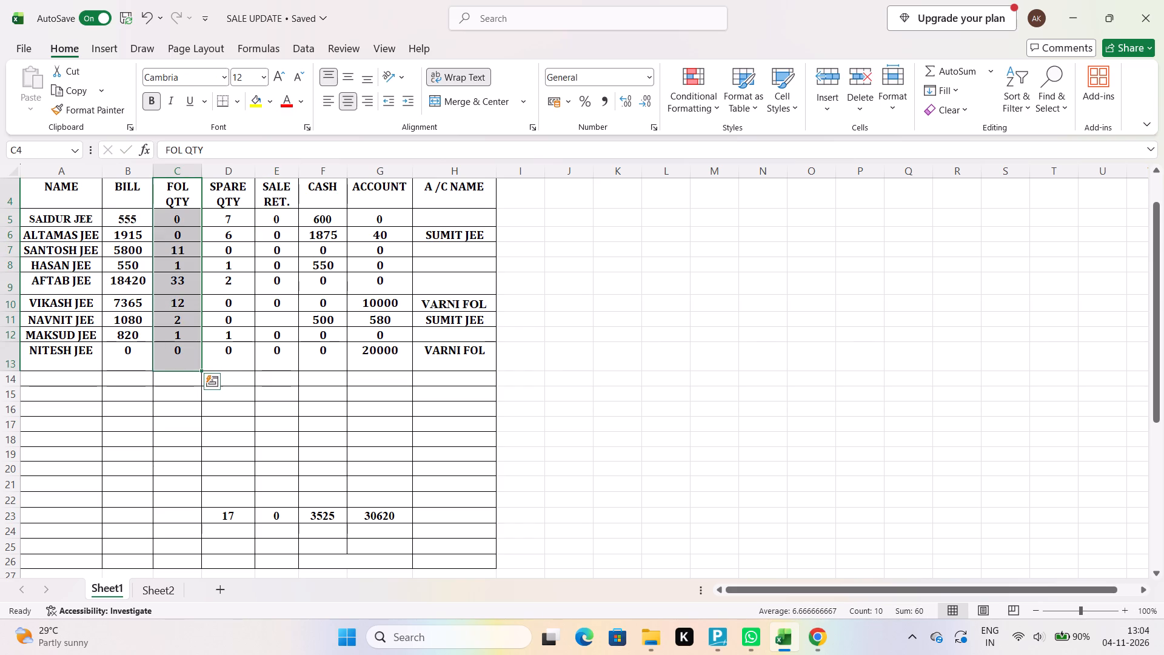
click(186, 511)
text(60)
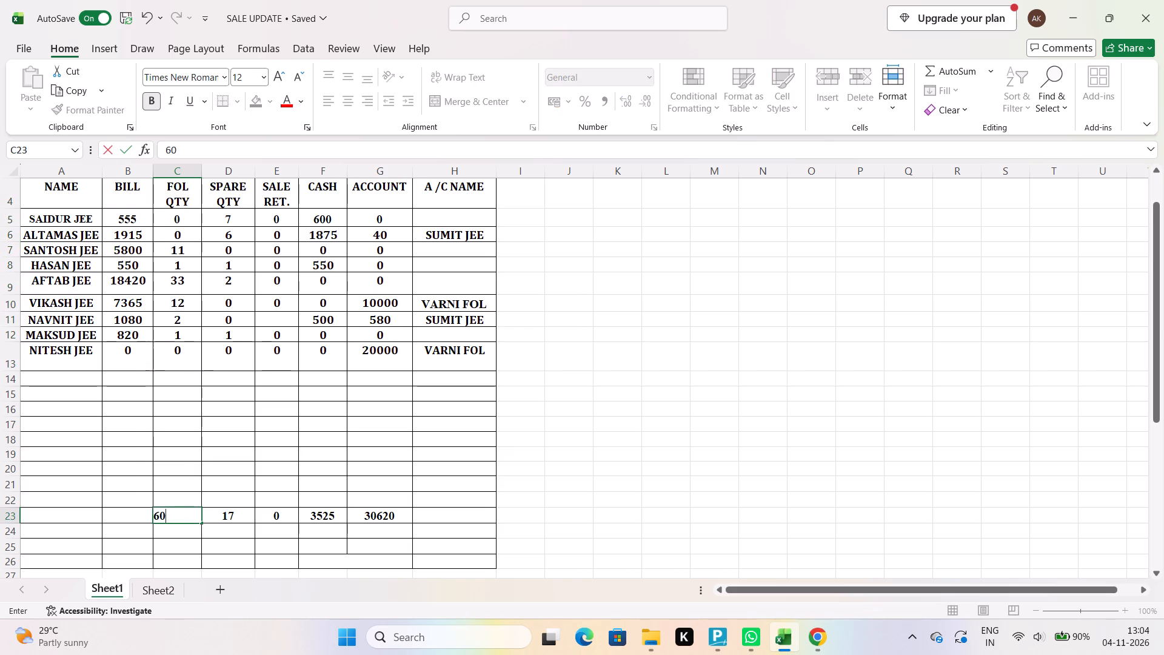
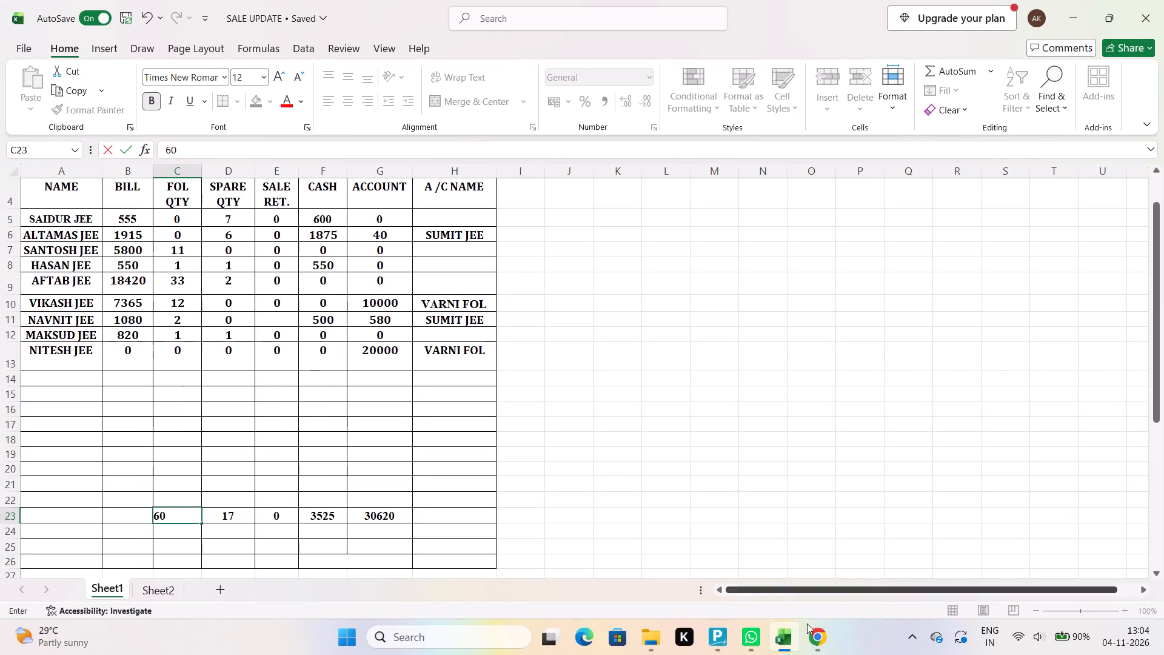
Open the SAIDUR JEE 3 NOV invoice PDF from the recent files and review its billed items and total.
click(649, 637)
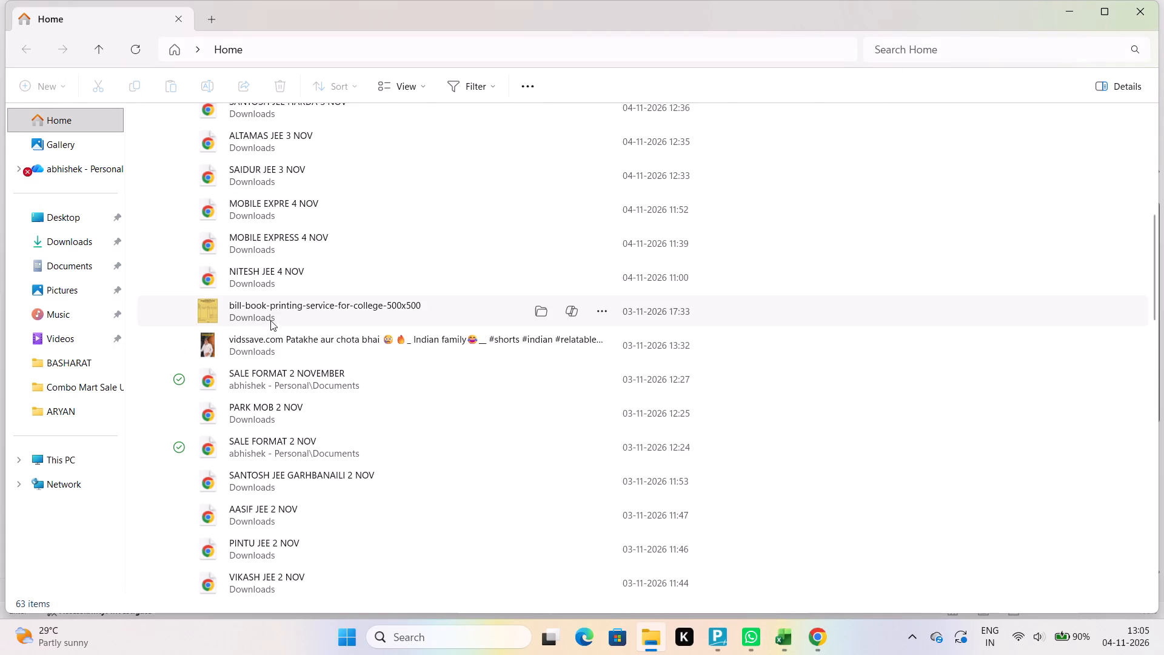
scroll(270, 318, up, 3)
double_click(279, 386)
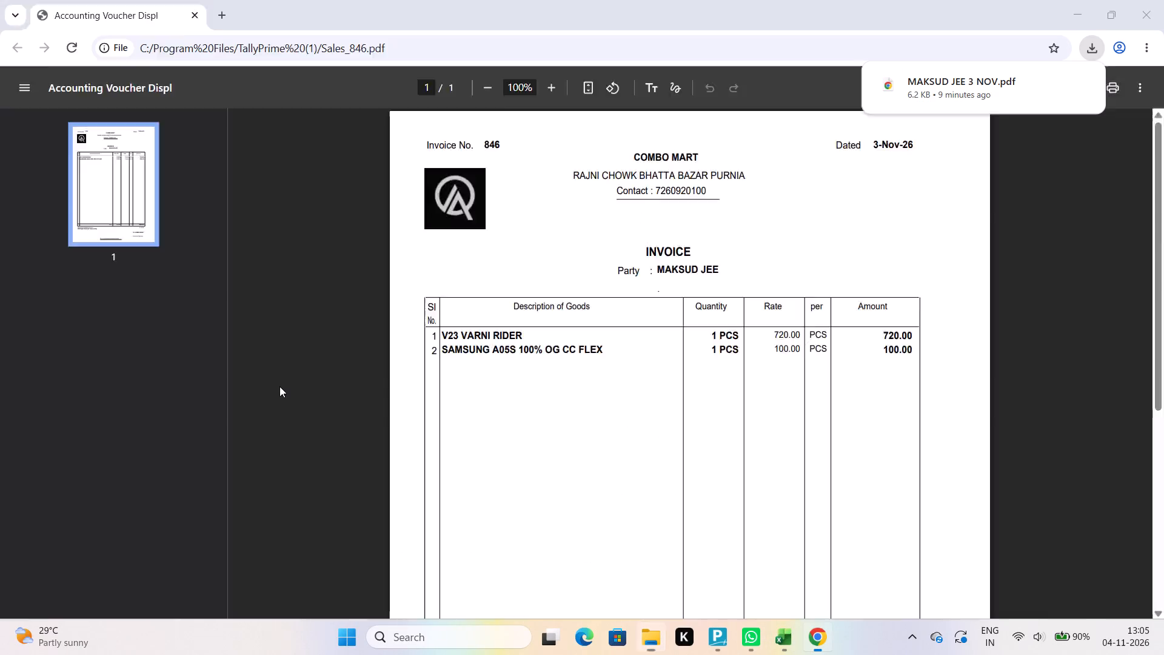
scroll(776, 438, down, 5)
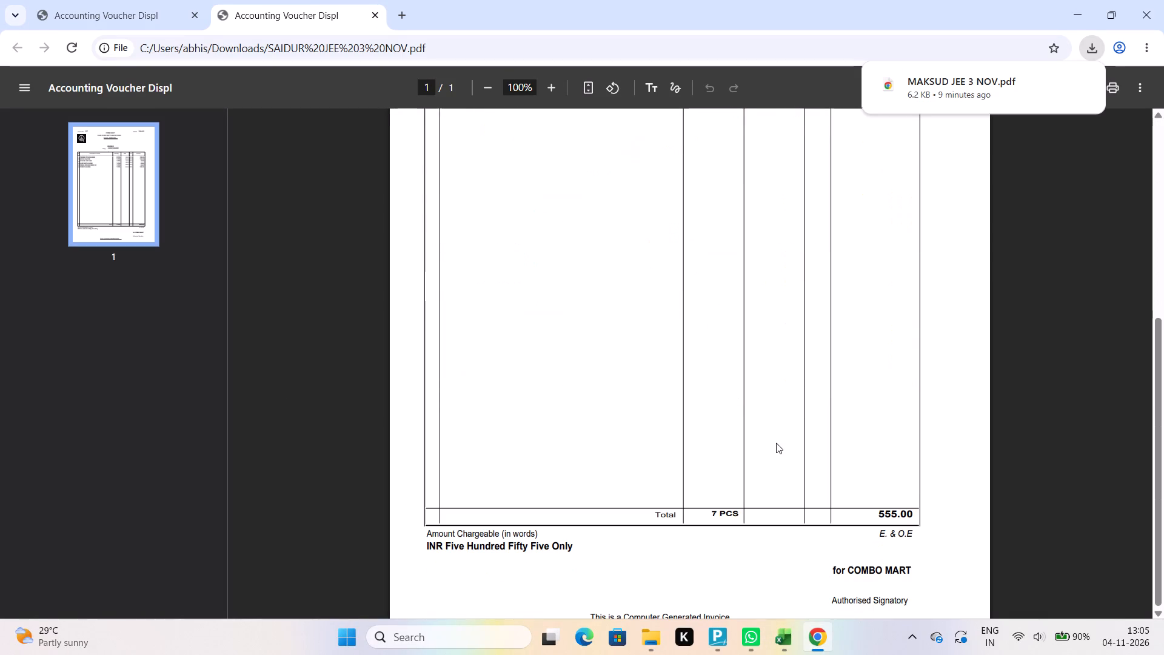
scroll(776, 443, up, 3)
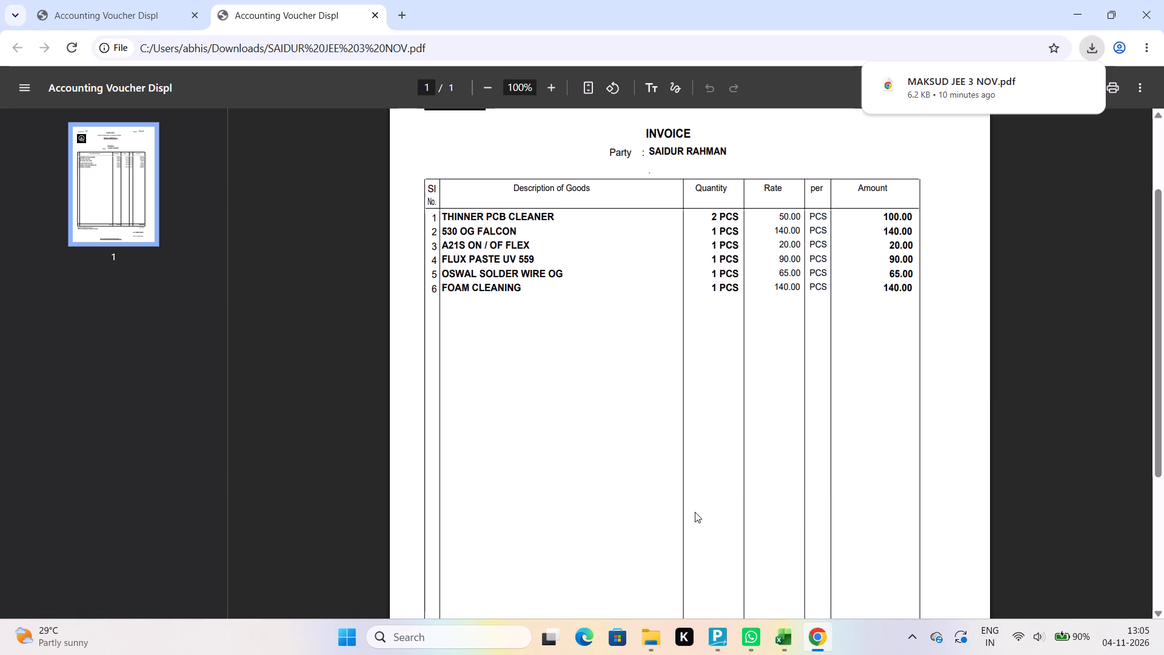
click(714, 648)
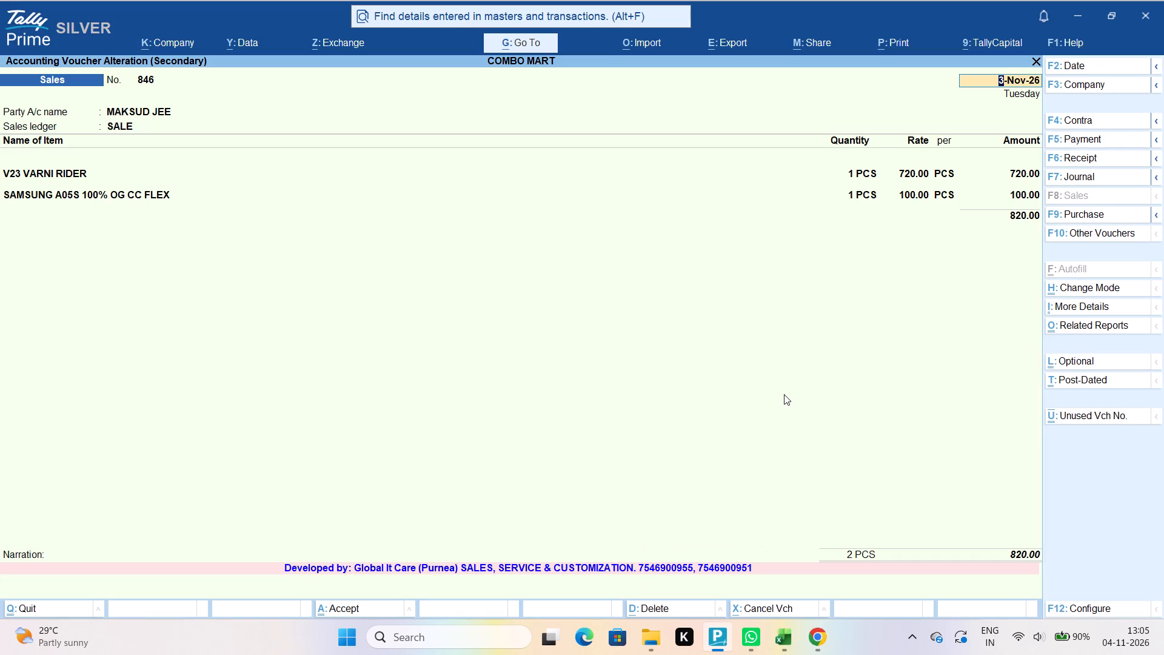
key(Escape)
key(Escape)
key(Escape)
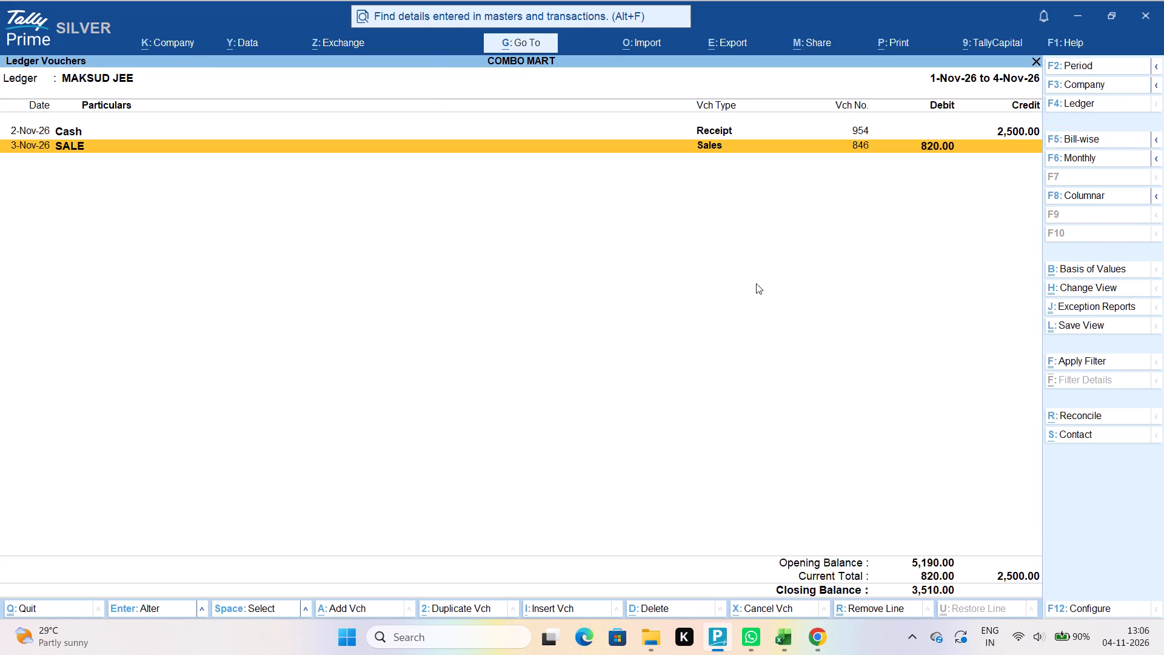
key(Escape)
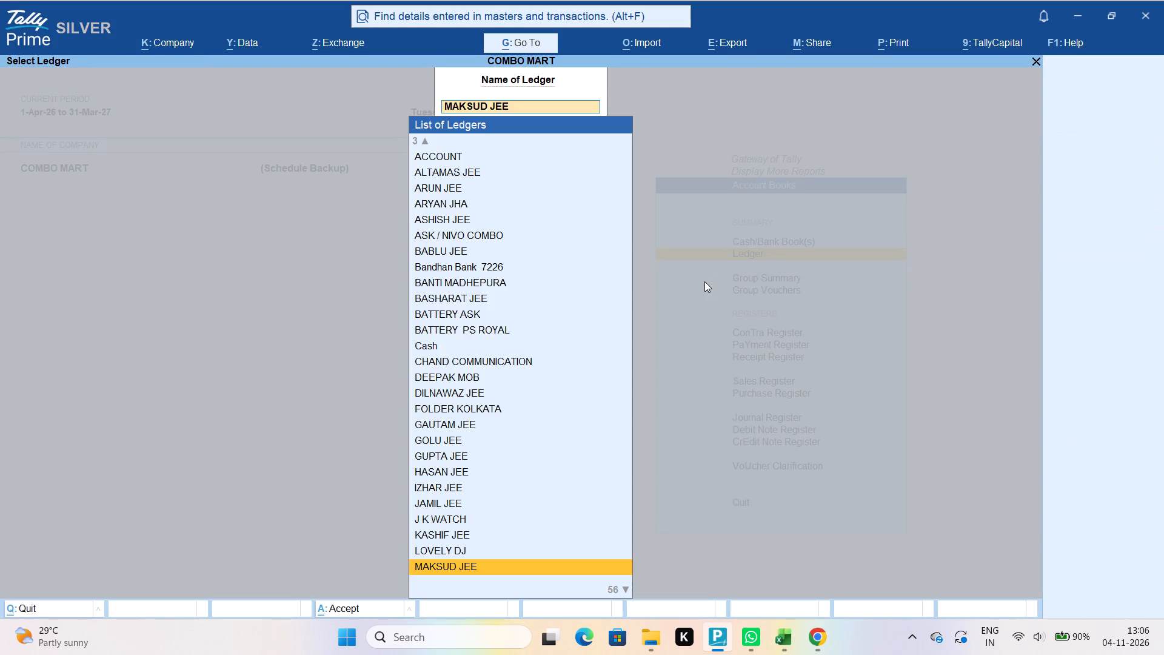
text(SAIDUR)
key(Return)
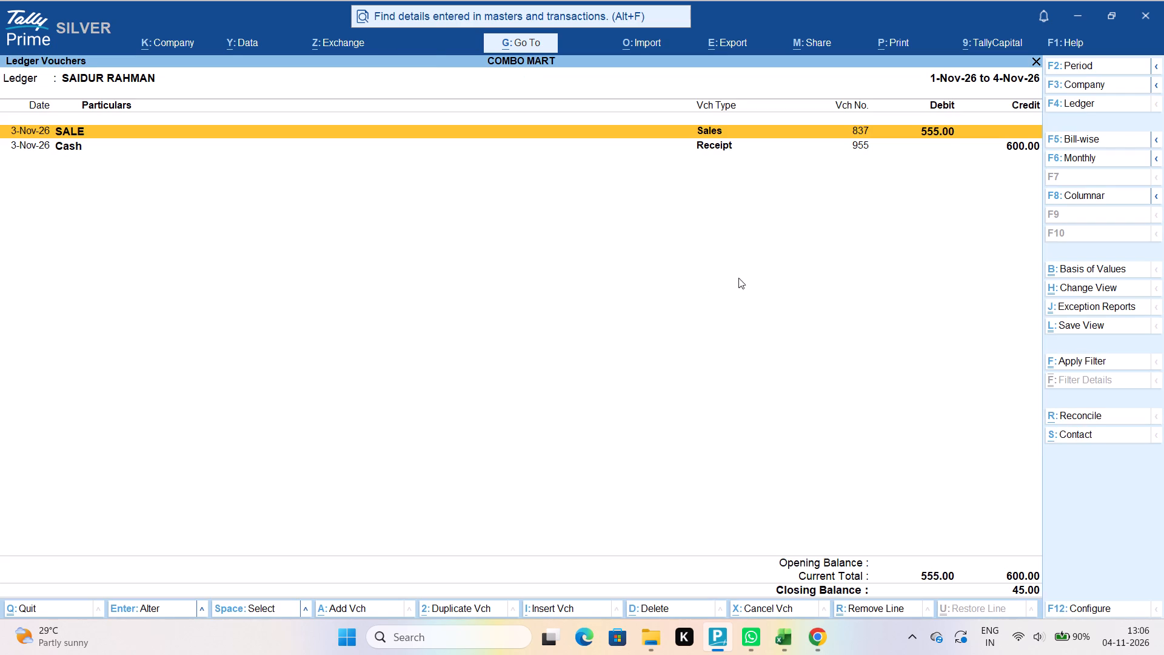
double_click(943, 132)
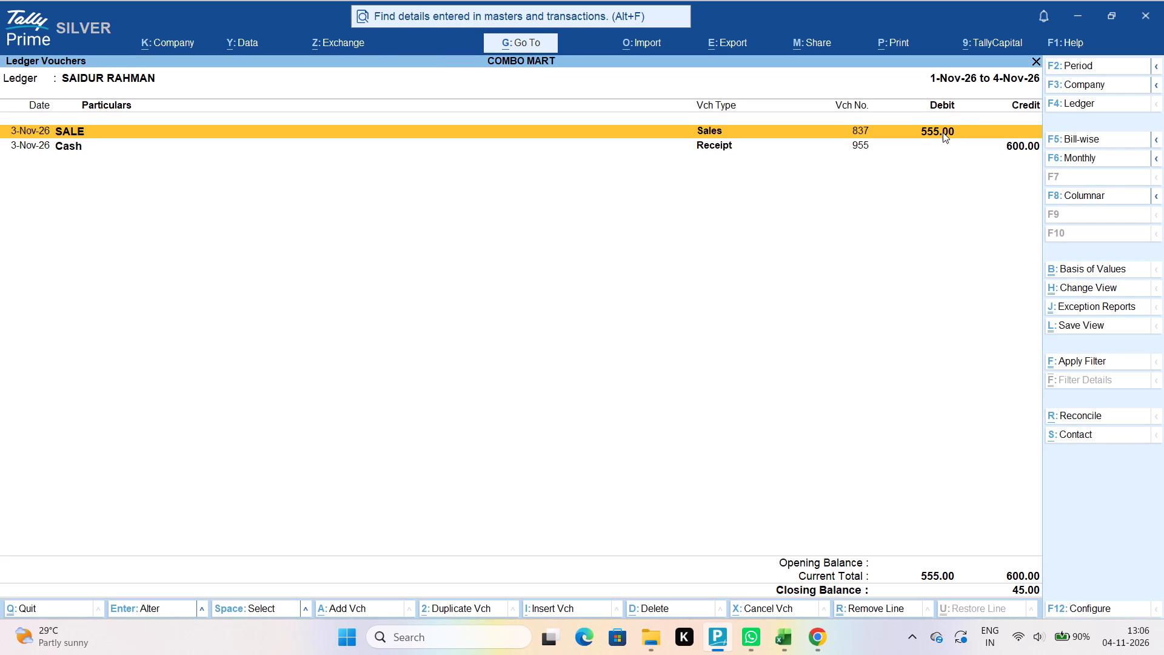
double_click(943, 132)
click(935, 287)
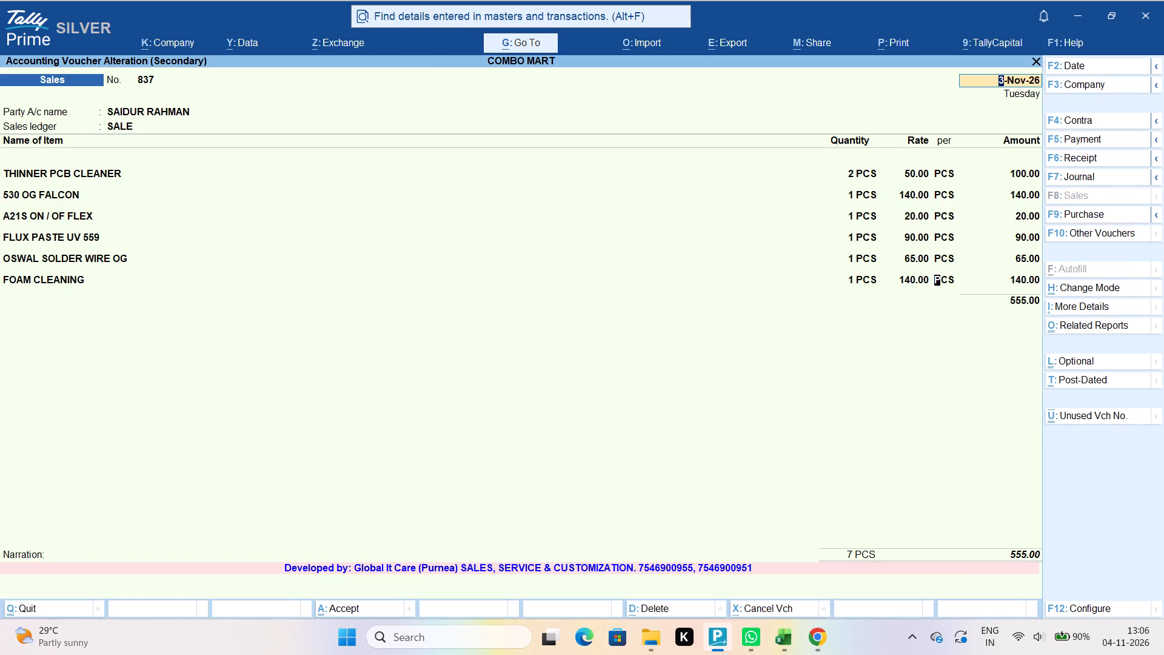
Add 1 PCS of KOOKU WHITE CLOTH at a rate of 45.00 to sales voucher 837 and save the voucher.
key(Return)
key(Return)
text(CLOTH)
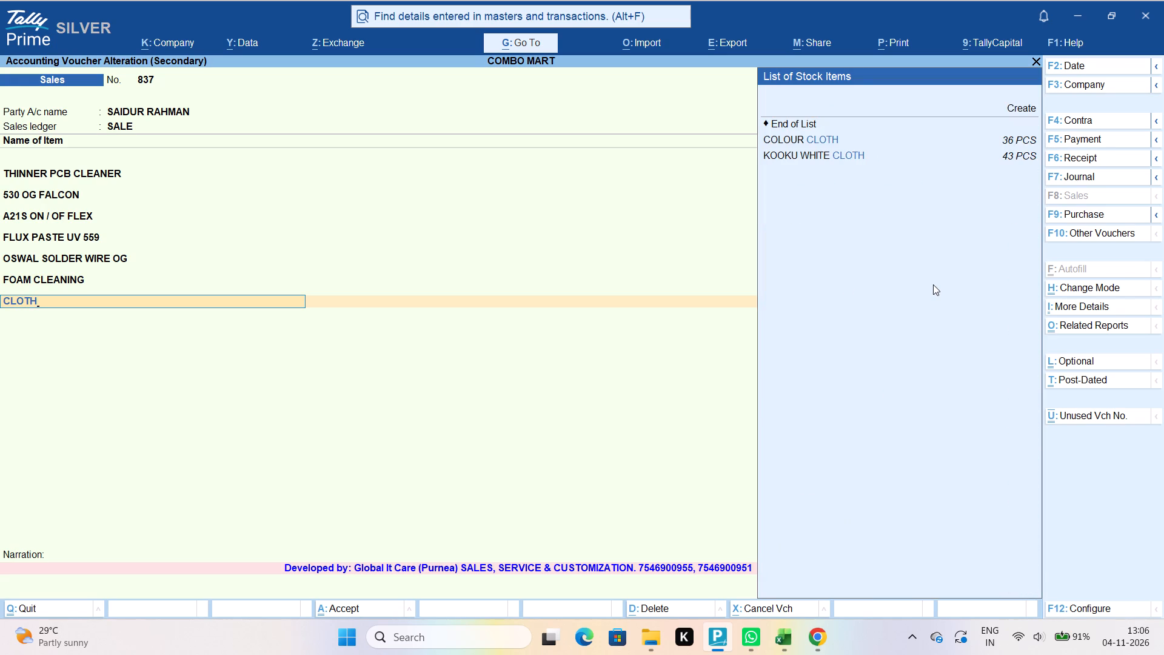
key(Down)
key(Down)
key(Down)
key(Return)
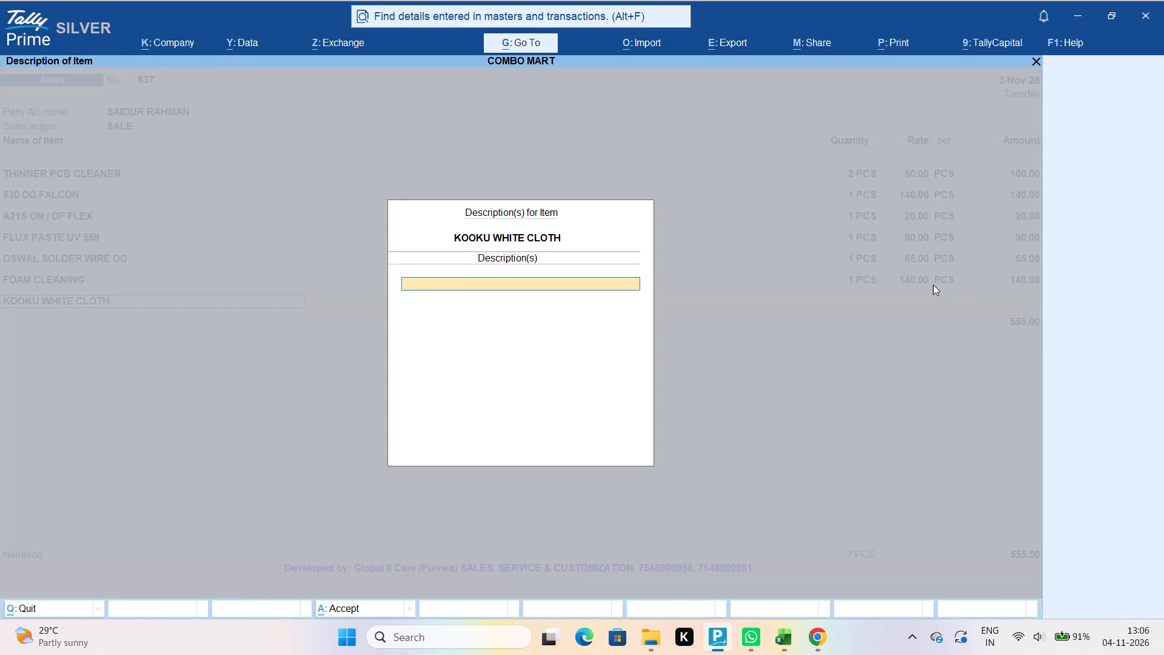
key(Return)
key(1)
key(Return)
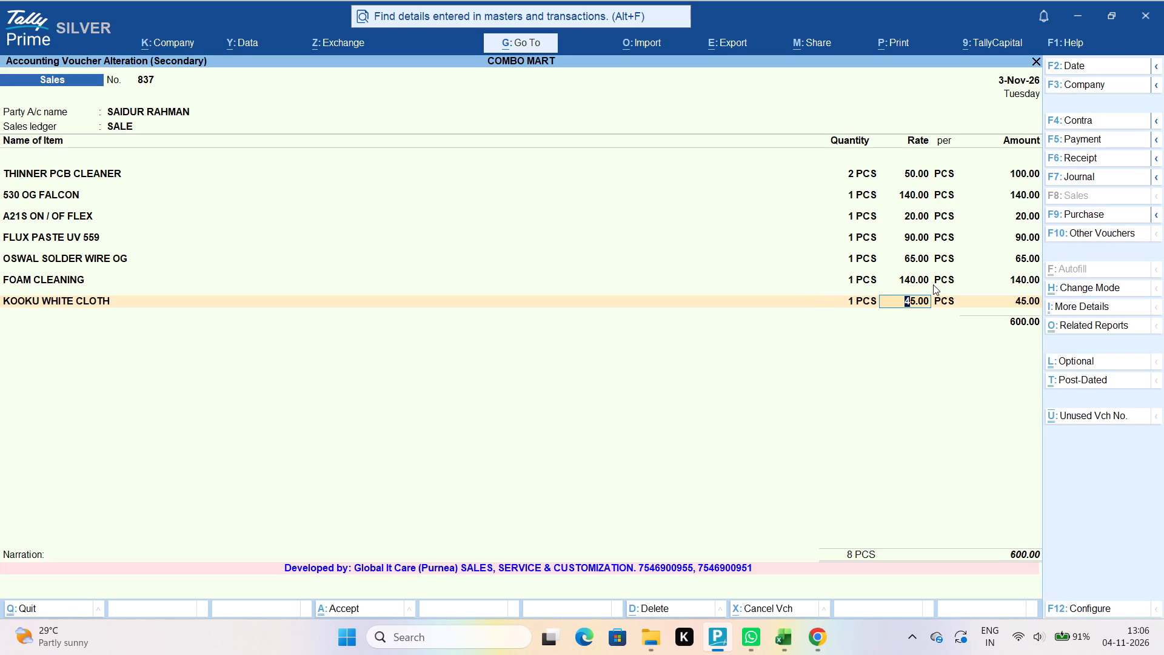
key(Return)
key(Return)
key(Return)
key(ctrl+a)
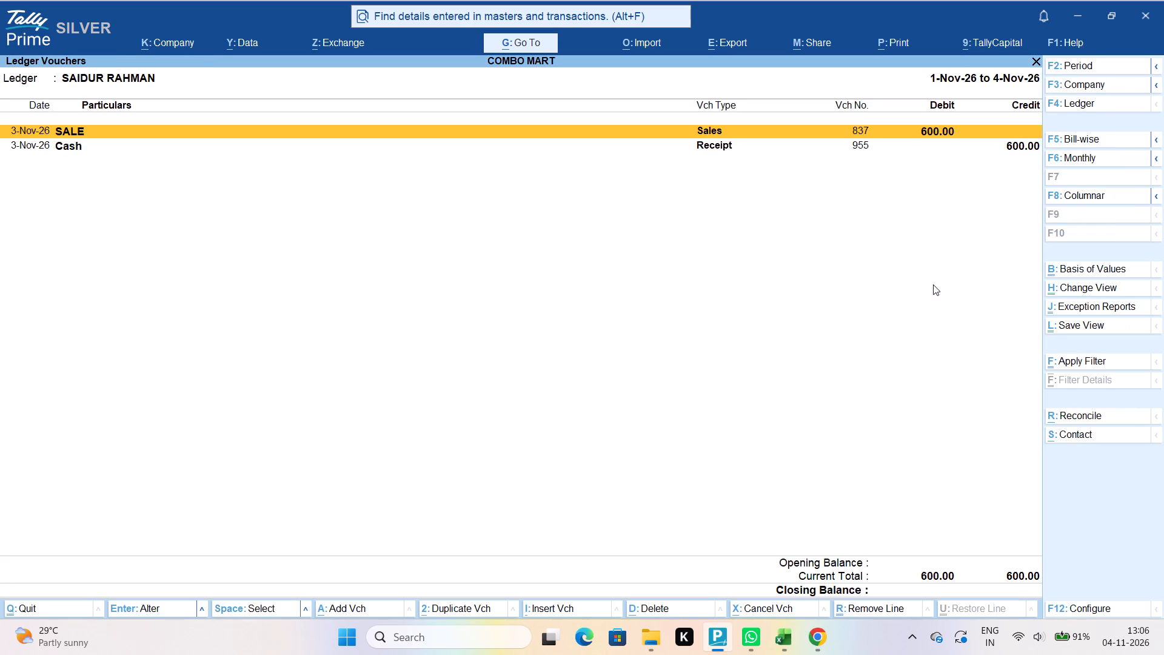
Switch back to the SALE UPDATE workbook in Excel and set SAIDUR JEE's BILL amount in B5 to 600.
click(782, 630)
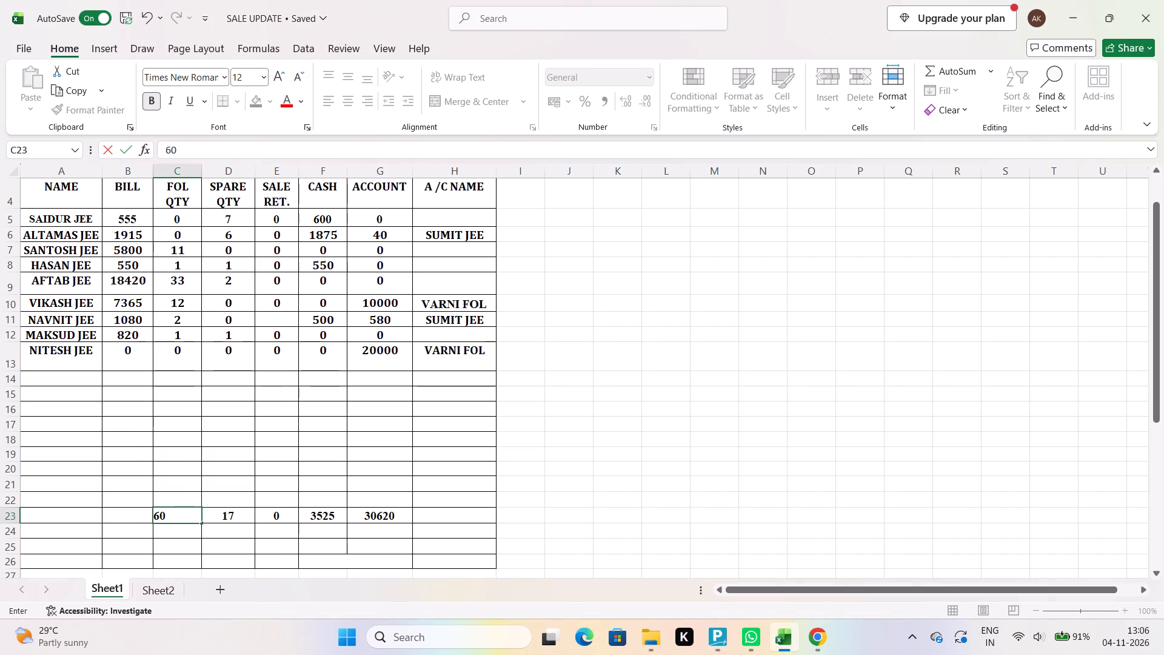
click(139, 221)
key(BackSpace)
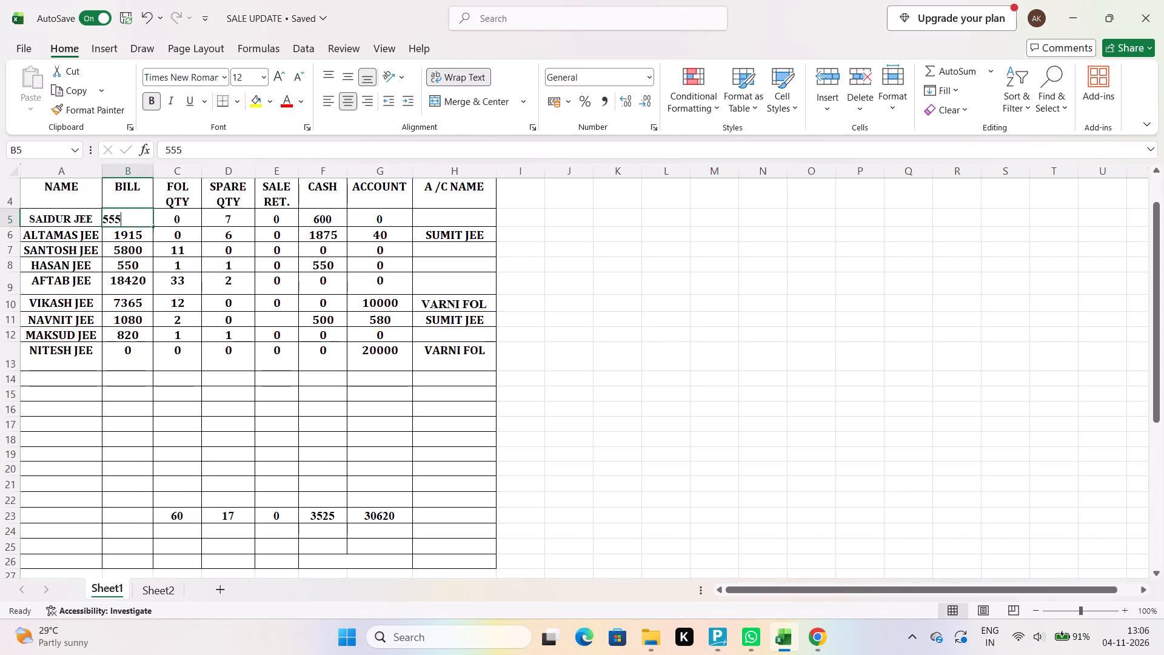
text(600)
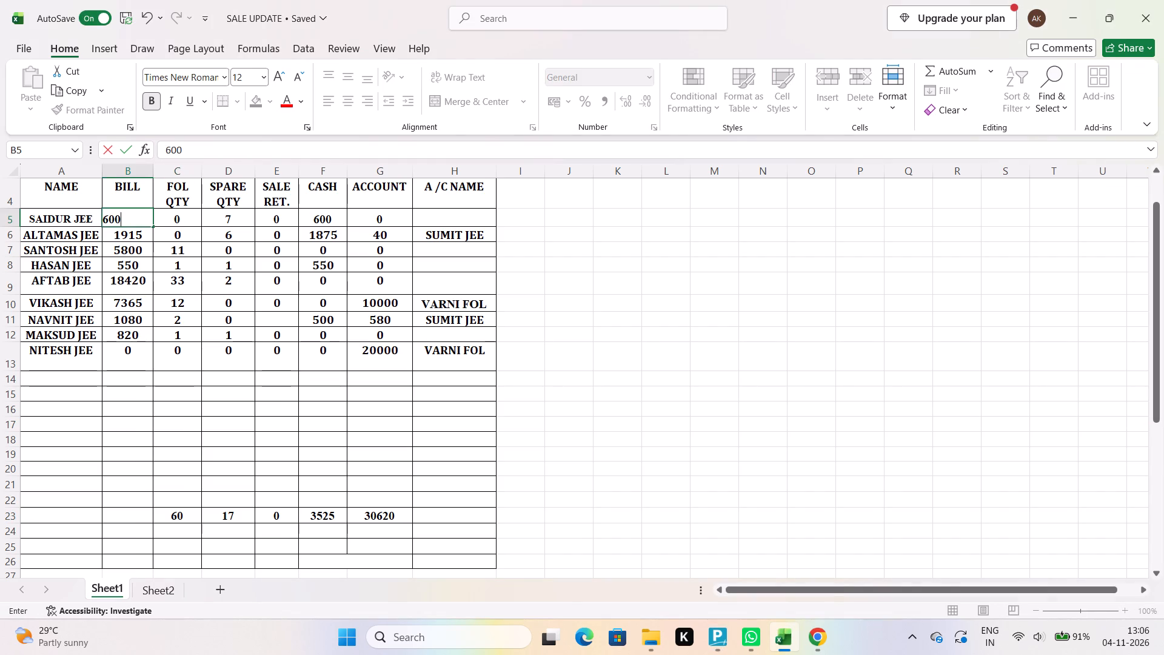
click(142, 232)
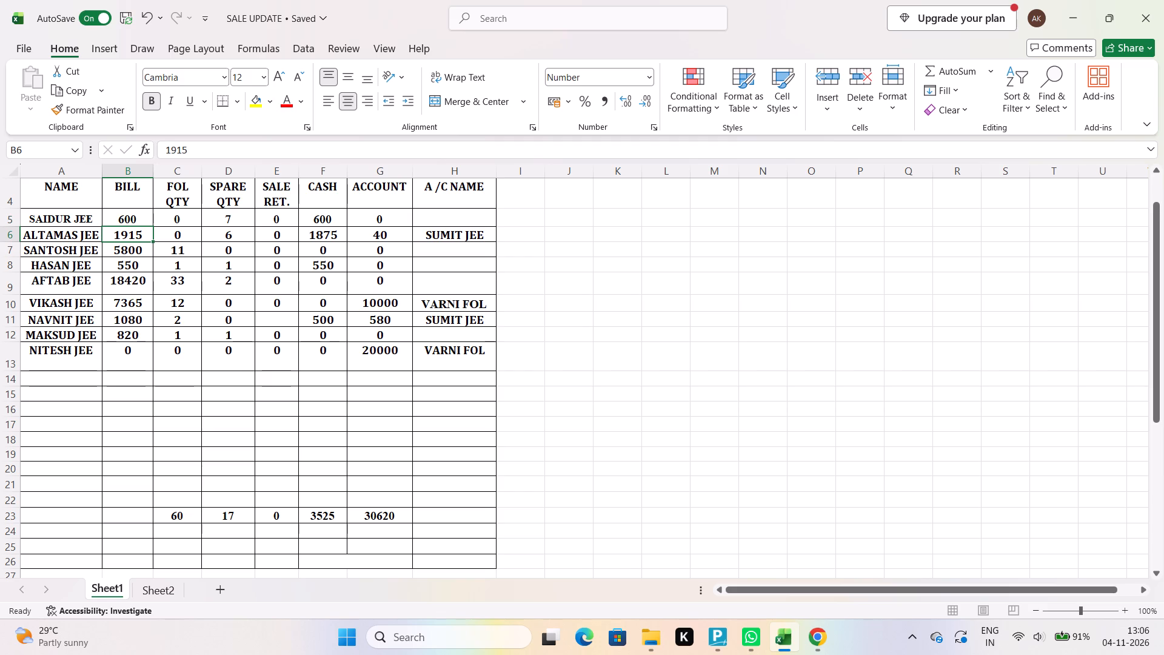
Check the BILL entries and compare the SPARE QTY and FOL QTY column sums with their totals in row 23.
click(137, 268)
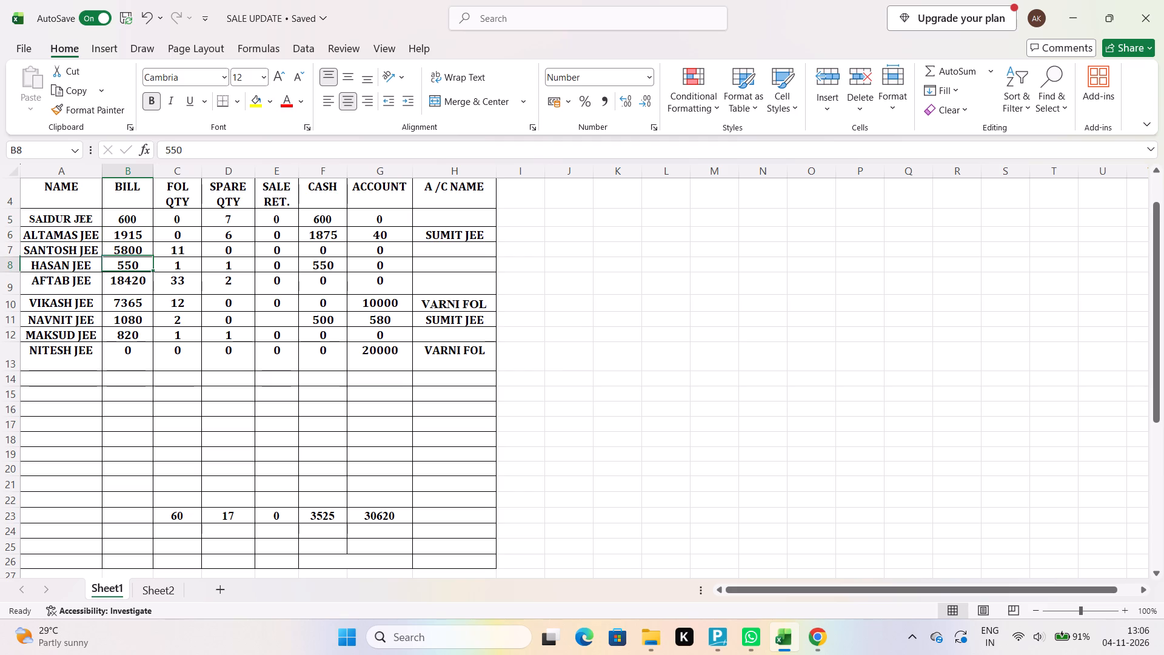
click(136, 284)
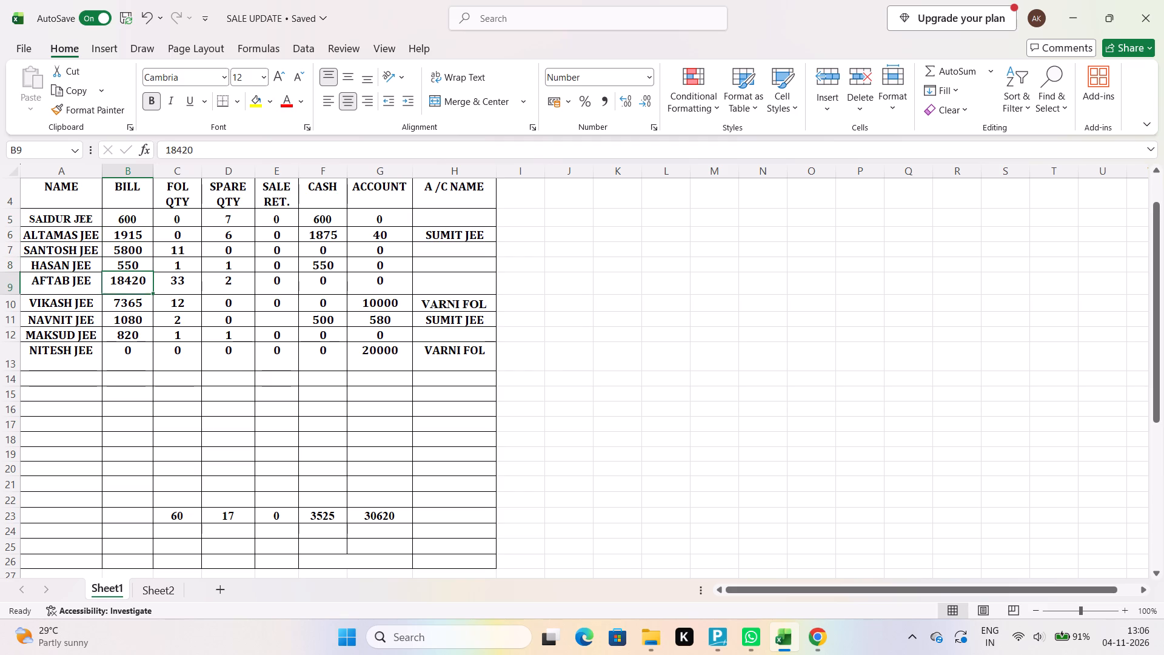
click(134, 343)
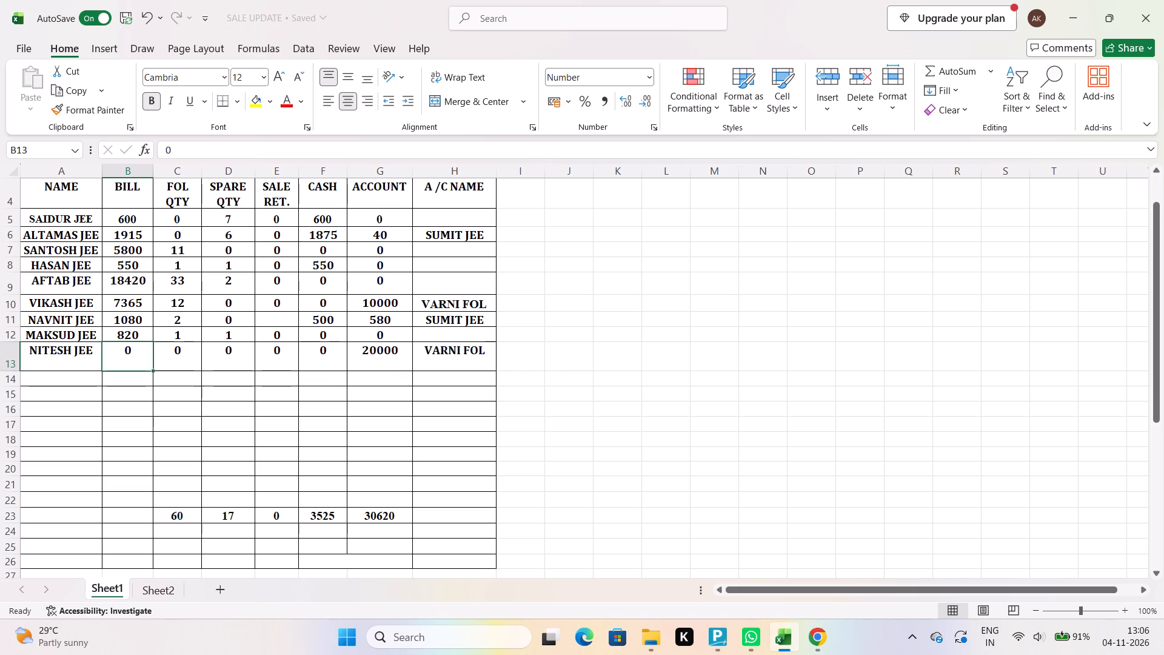
scroll(169, 405, up, 3)
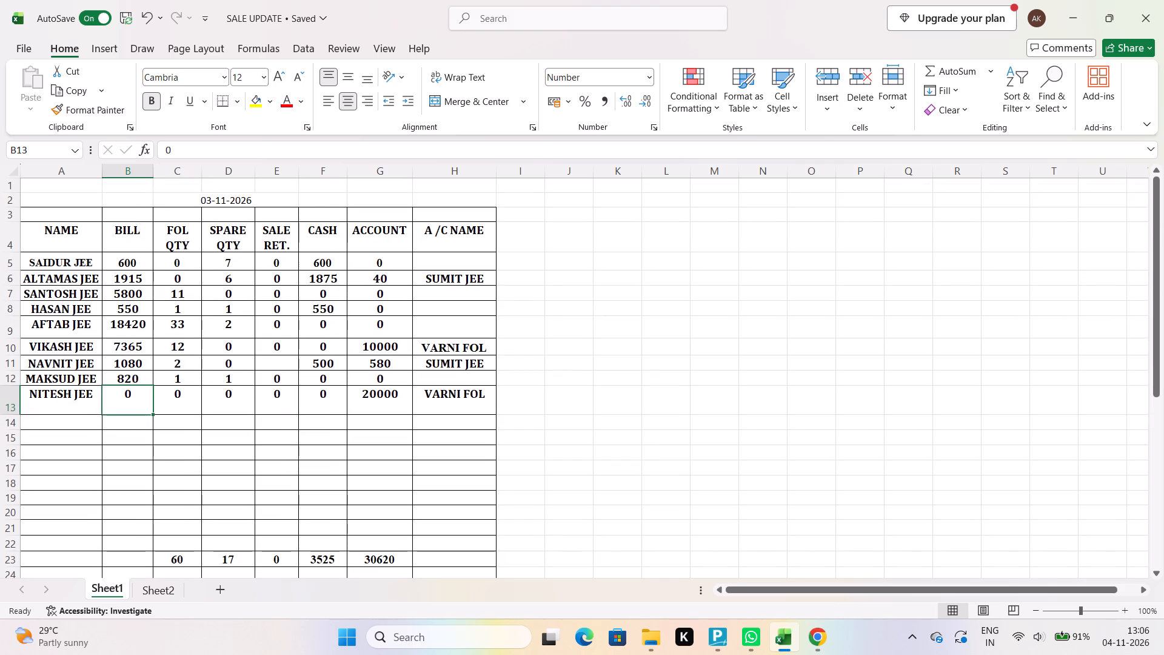
drag(233, 241, 222, 389)
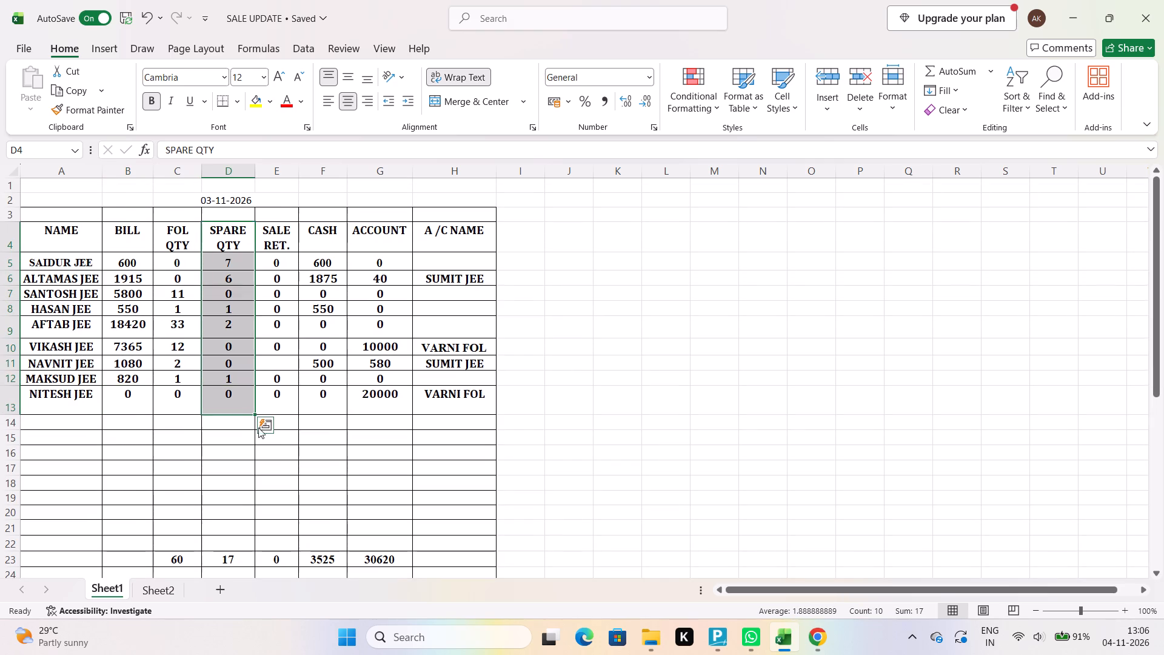
drag(176, 244, 171, 349)
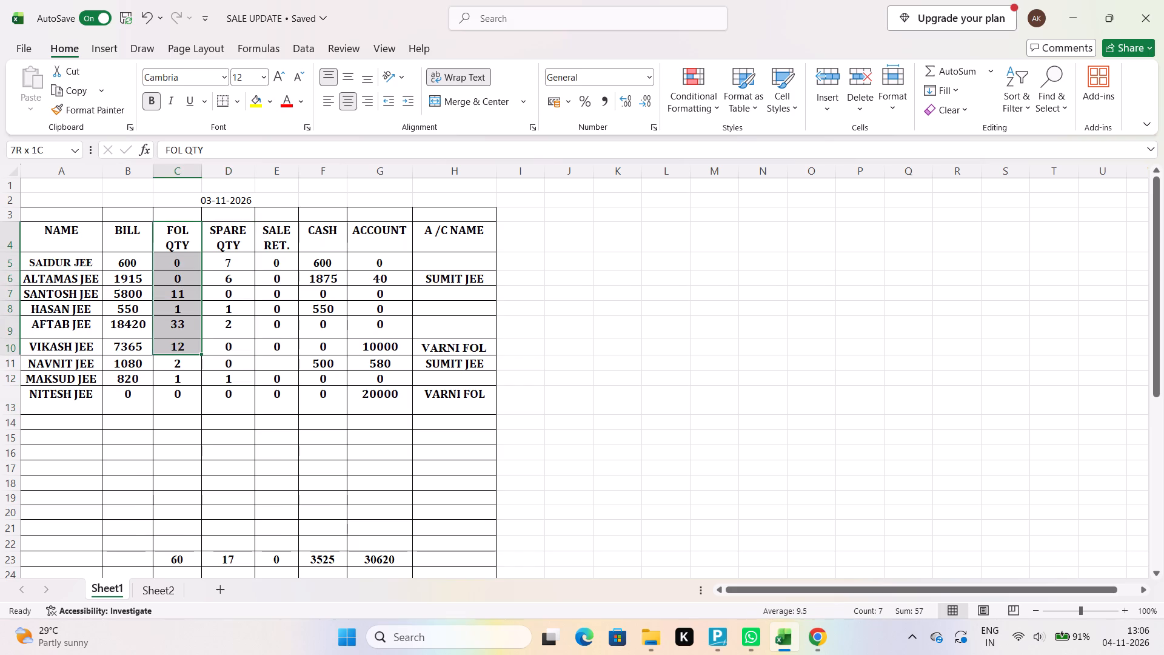
drag(171, 349, 175, 388)
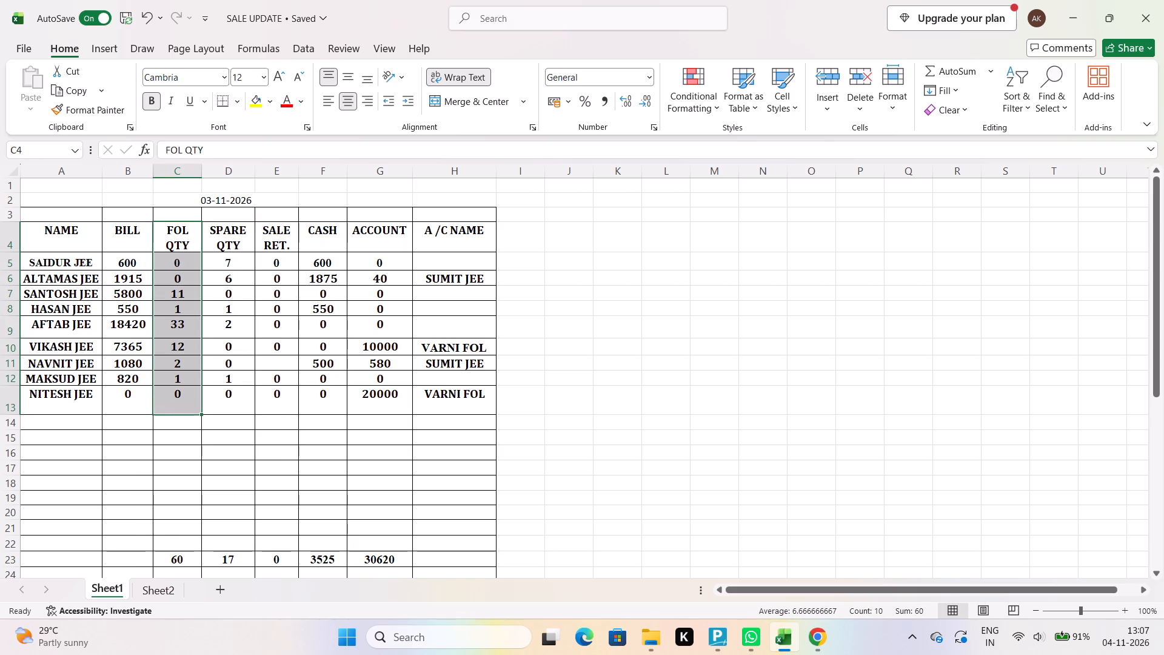
Sum the BILL column and enter its total of 36550 in B23.
drag(122, 241, 135, 375)
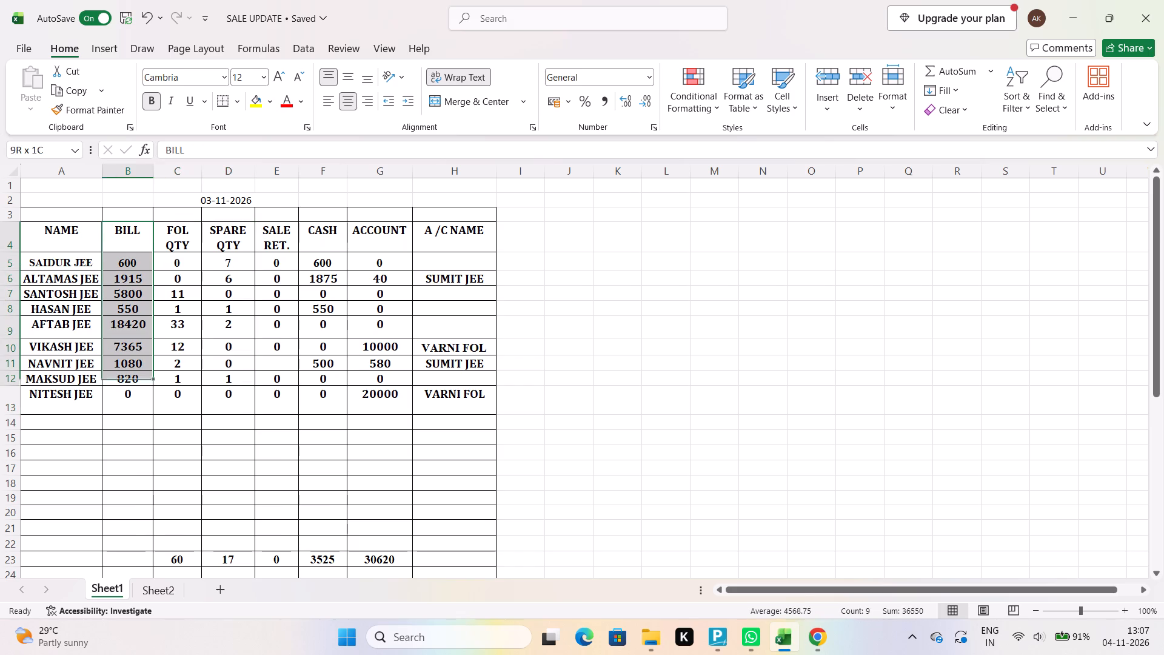
drag(135, 375, 141, 394)
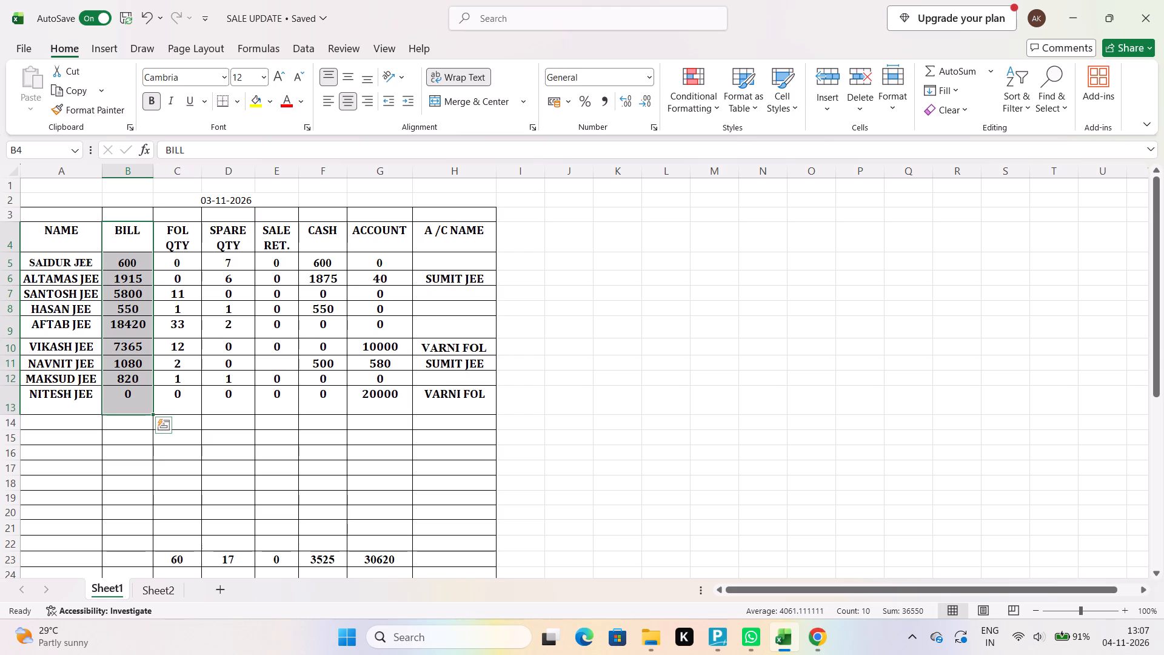
scroll(84, 538, down, 1)
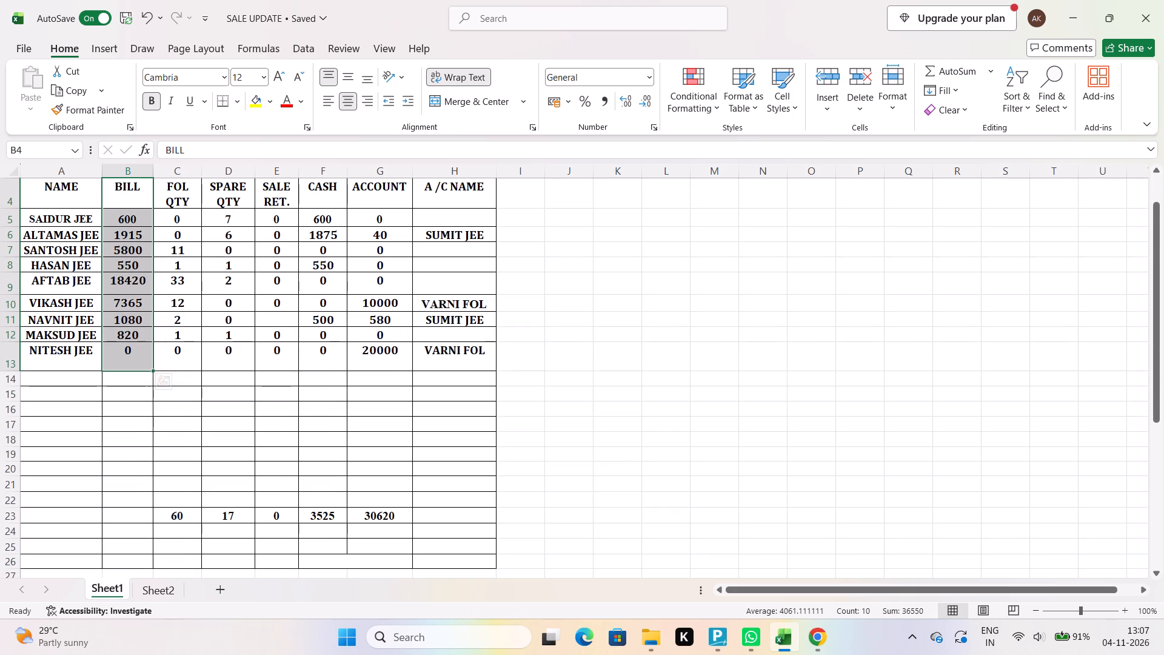
click(114, 518)
text(36550)
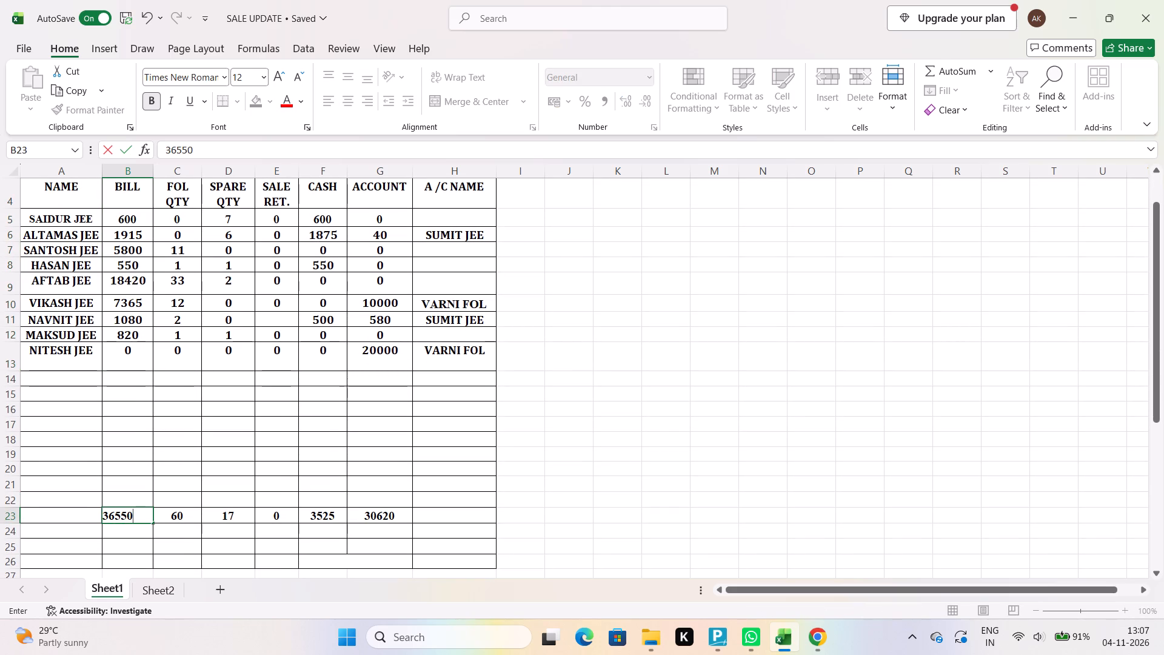
Label the totals row by entering TOTAL in A23.
click(77, 517)
text(TOTAL)
key(space)
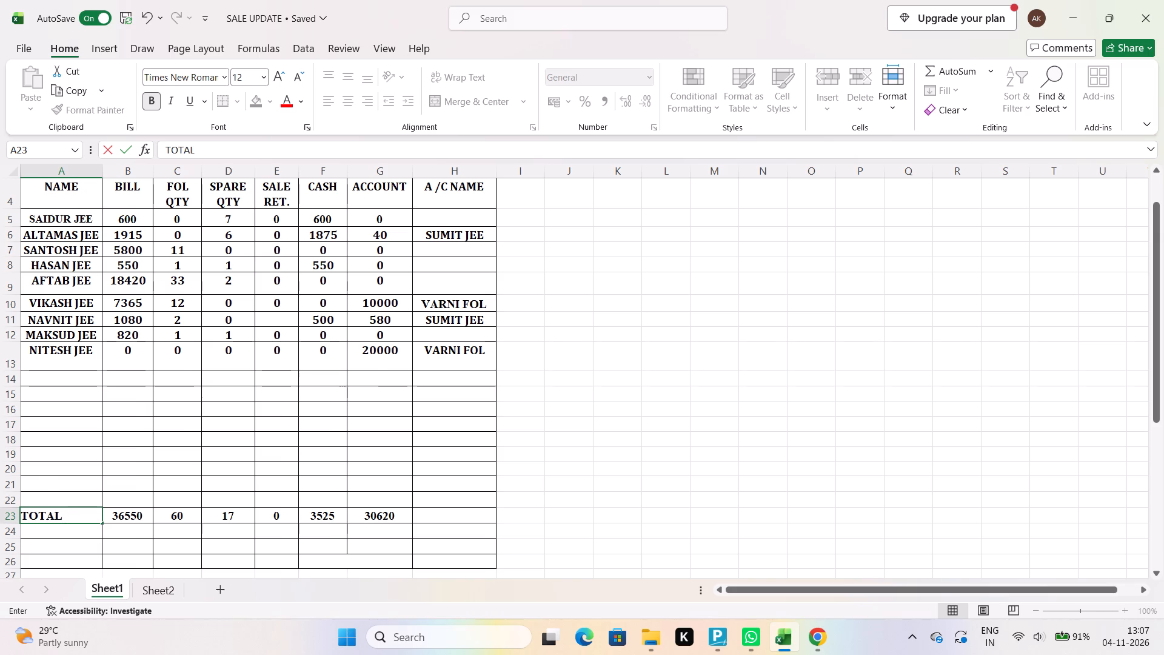
Sum the CASH and ACCOUNT totals in F23 and G23 and enter 34145 in the merged cell F26.
scroll(333, 466, up, 2)
scroll(324, 532, down, 2)
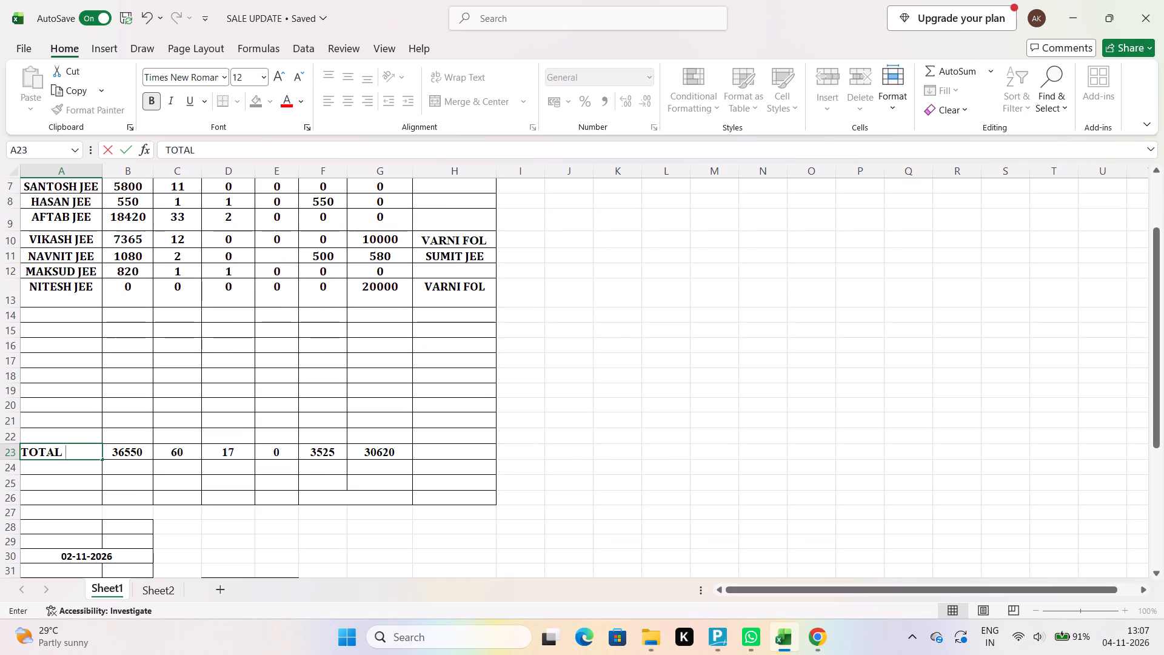
drag(321, 448, 359, 446)
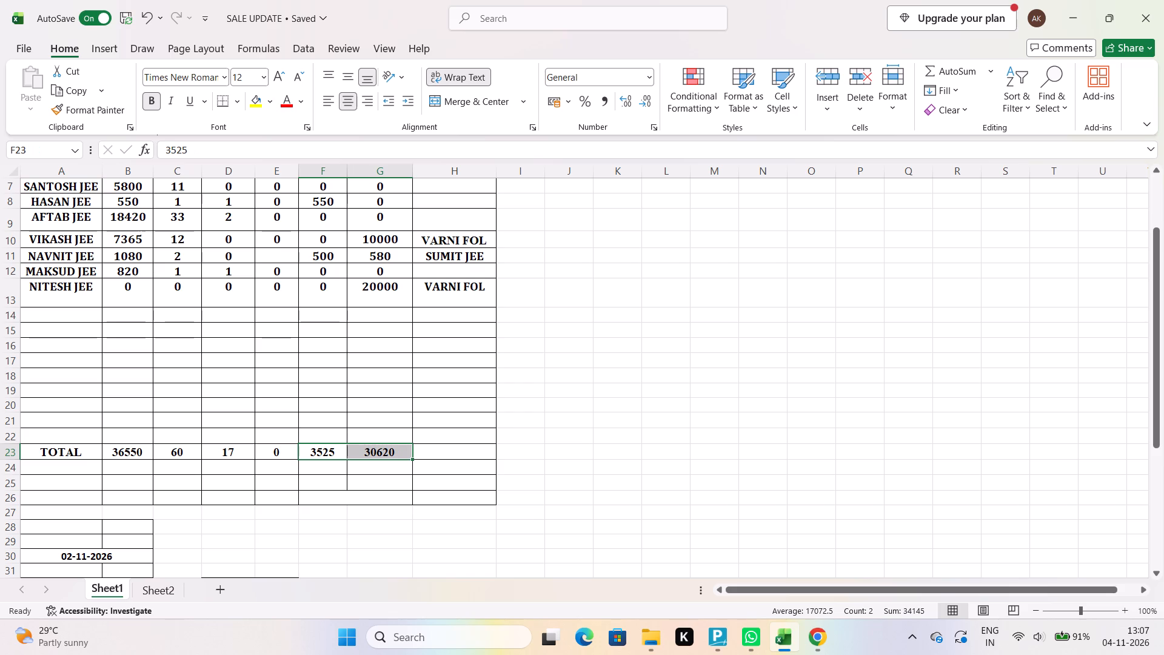
click(339, 500)
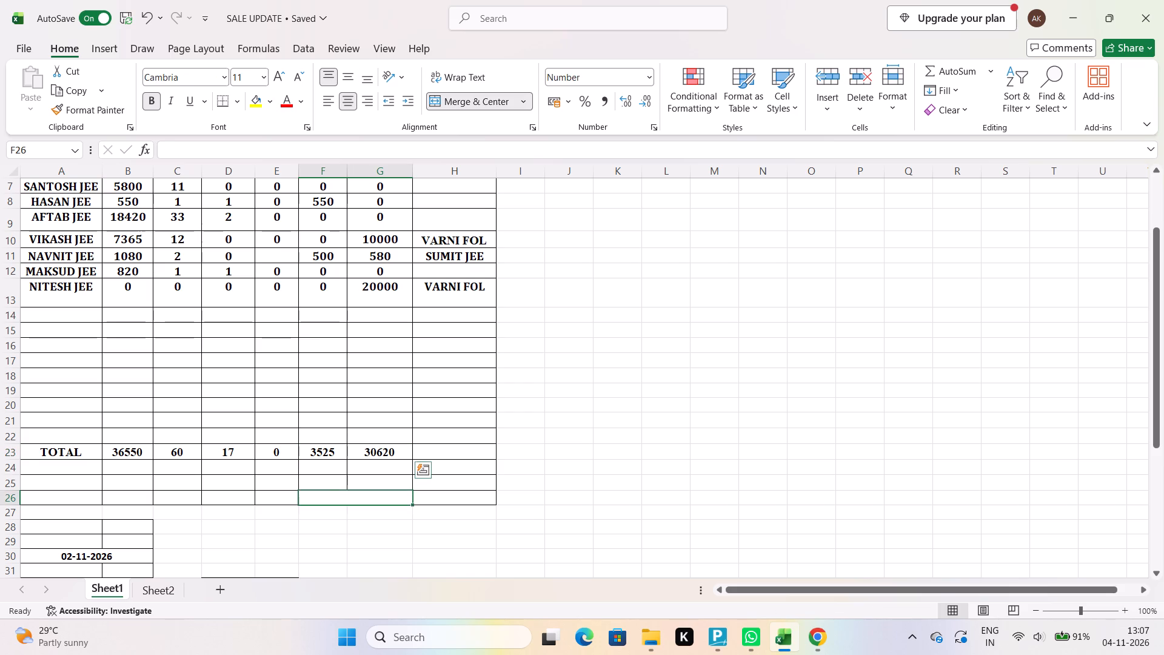
text(34145)
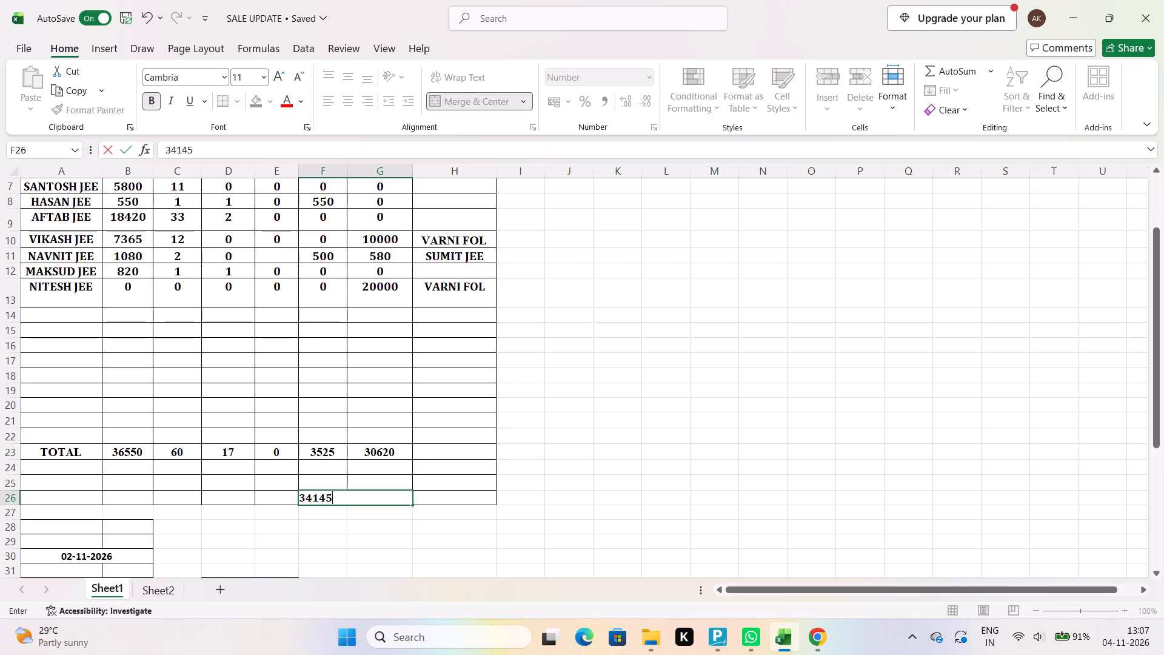
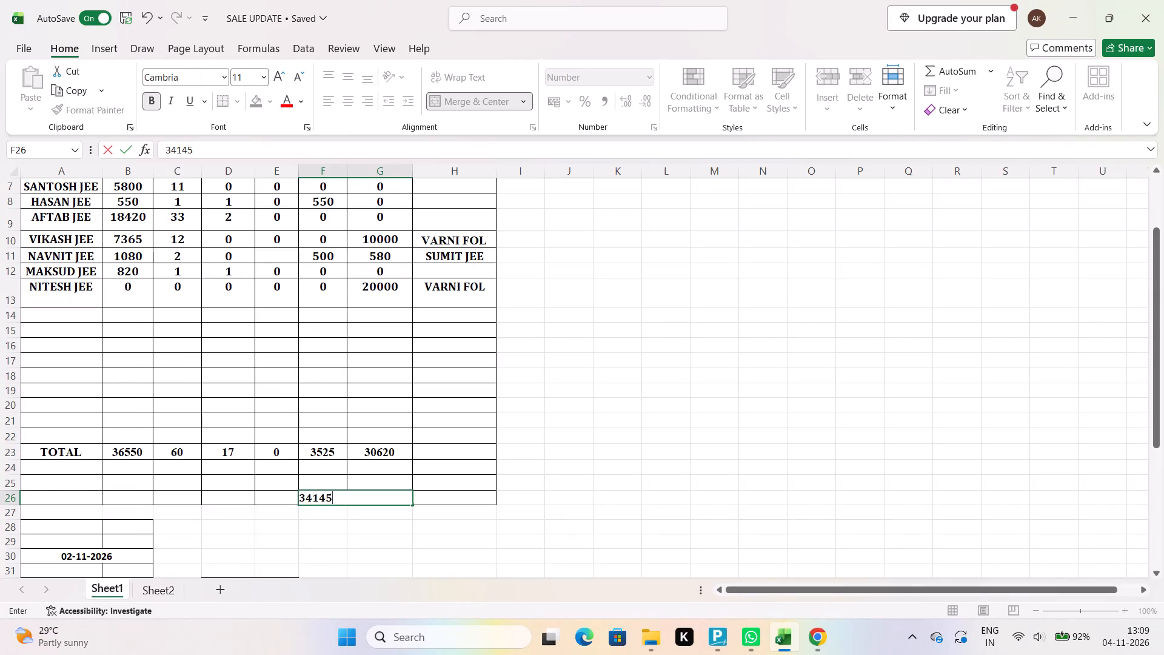
Change the date heading of the dues table in A30 to 03-11-2026.
scroll(443, 469, down, 4)
click(132, 397)
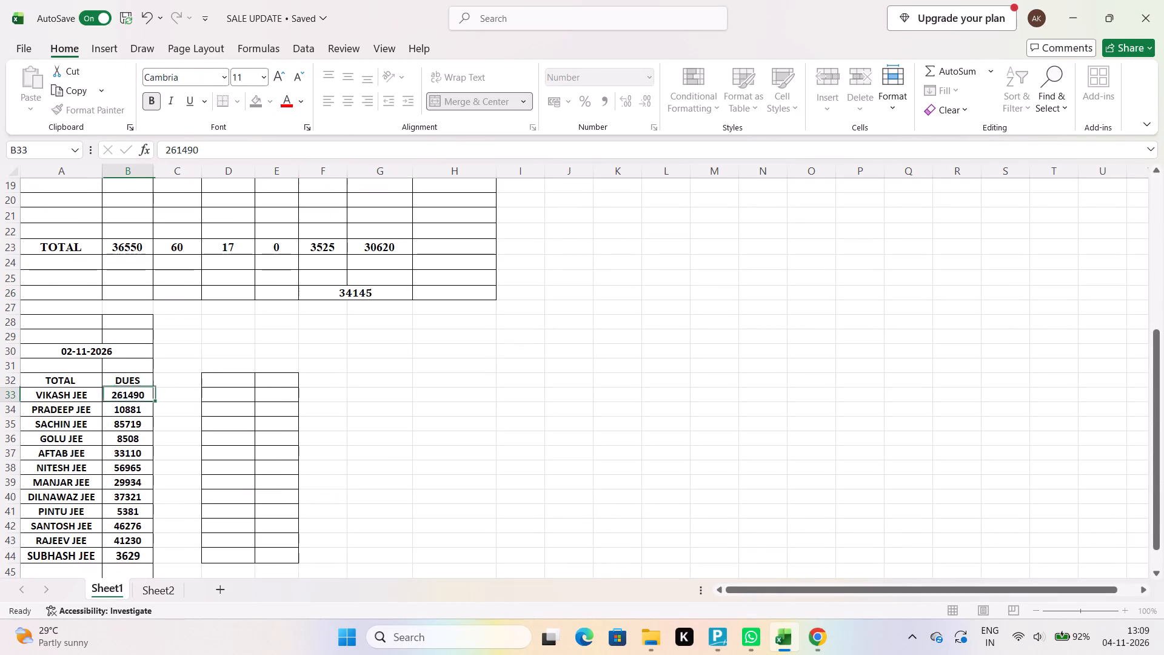
double_click(69, 351)
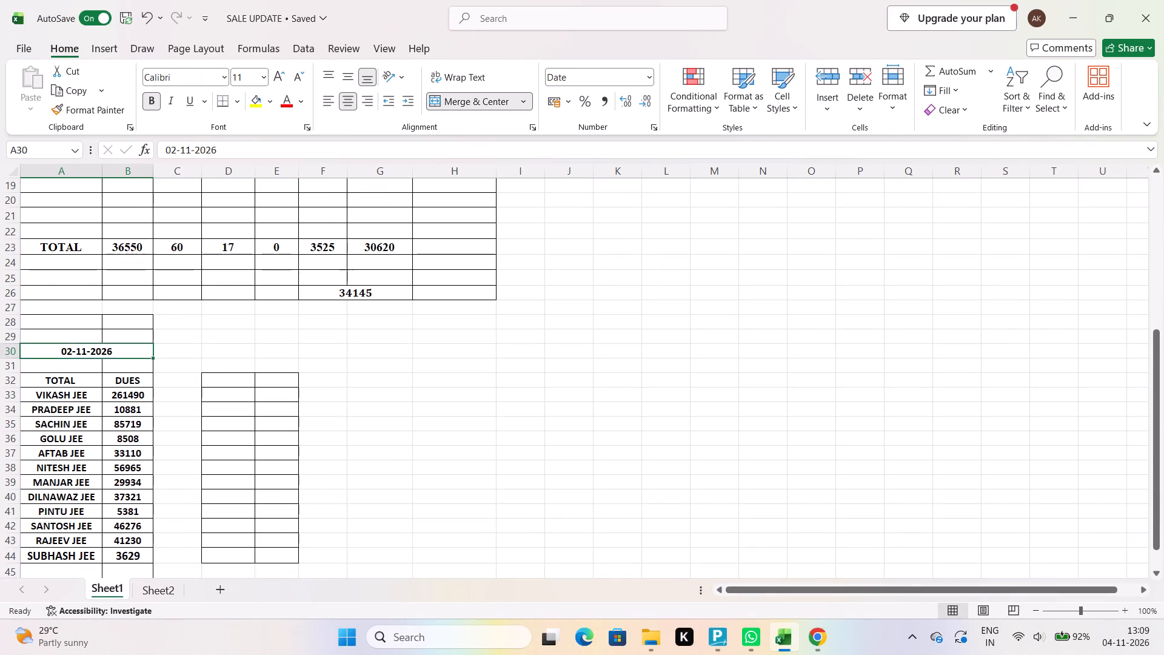
click(32, 349)
key(BackSpace)
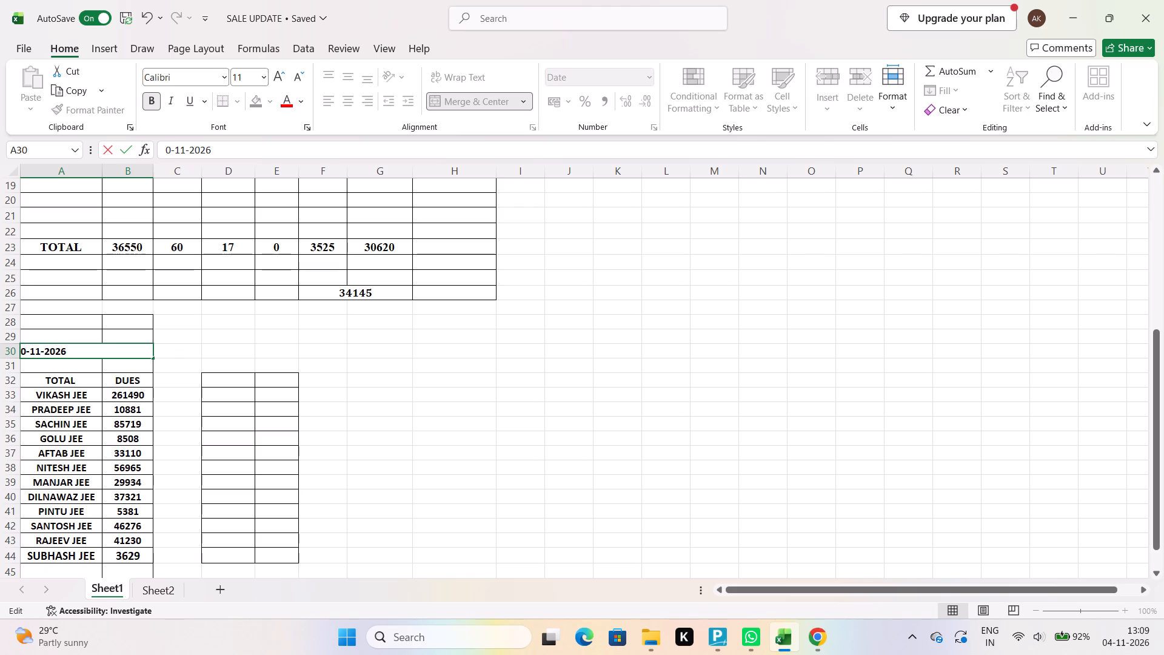
key(3)
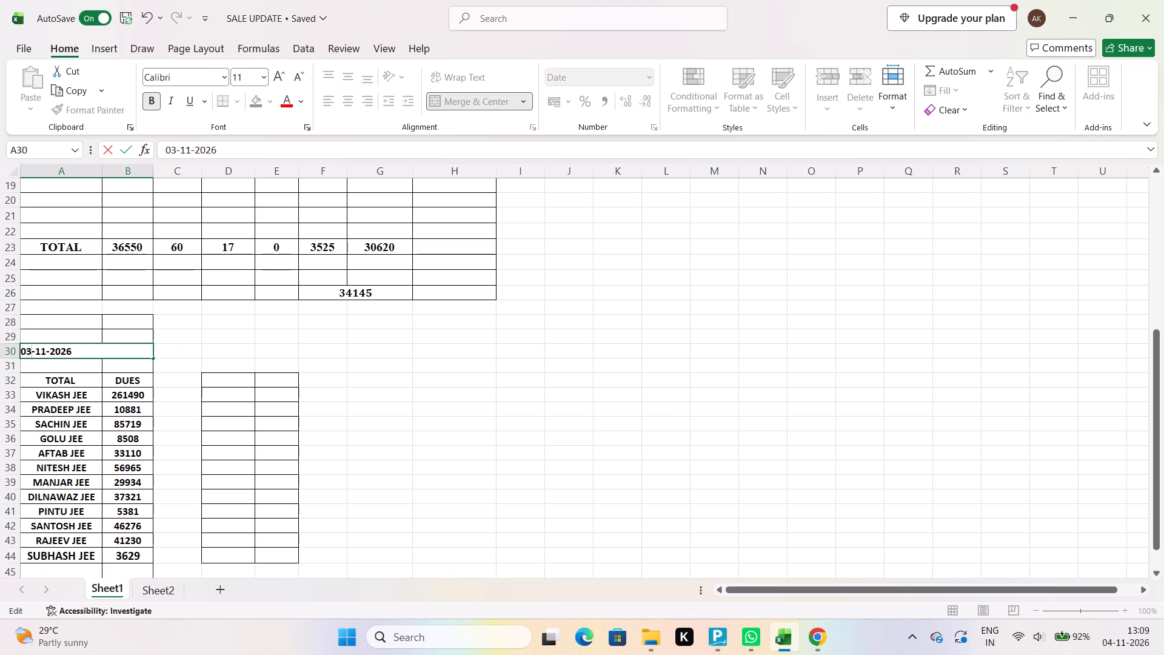
Look up the VIKASH ledger's closing balance in TallyPrime and enter 266220 as his dues in B33 of the Excel sheet.
click(115, 398)
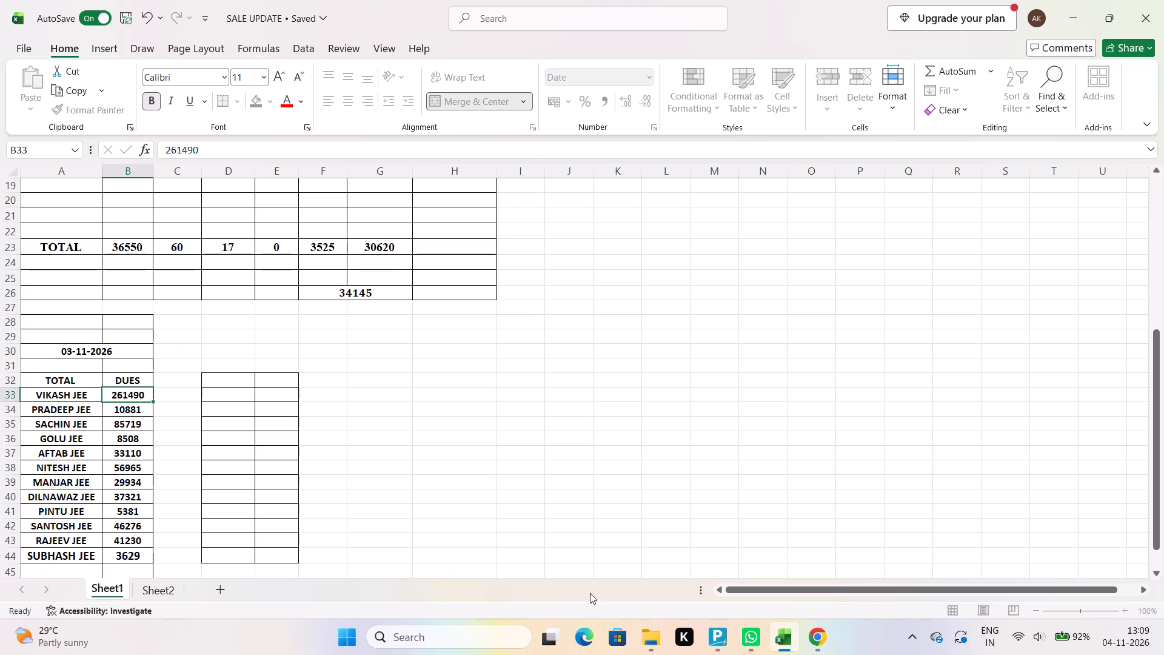
click(714, 641)
key(Escape)
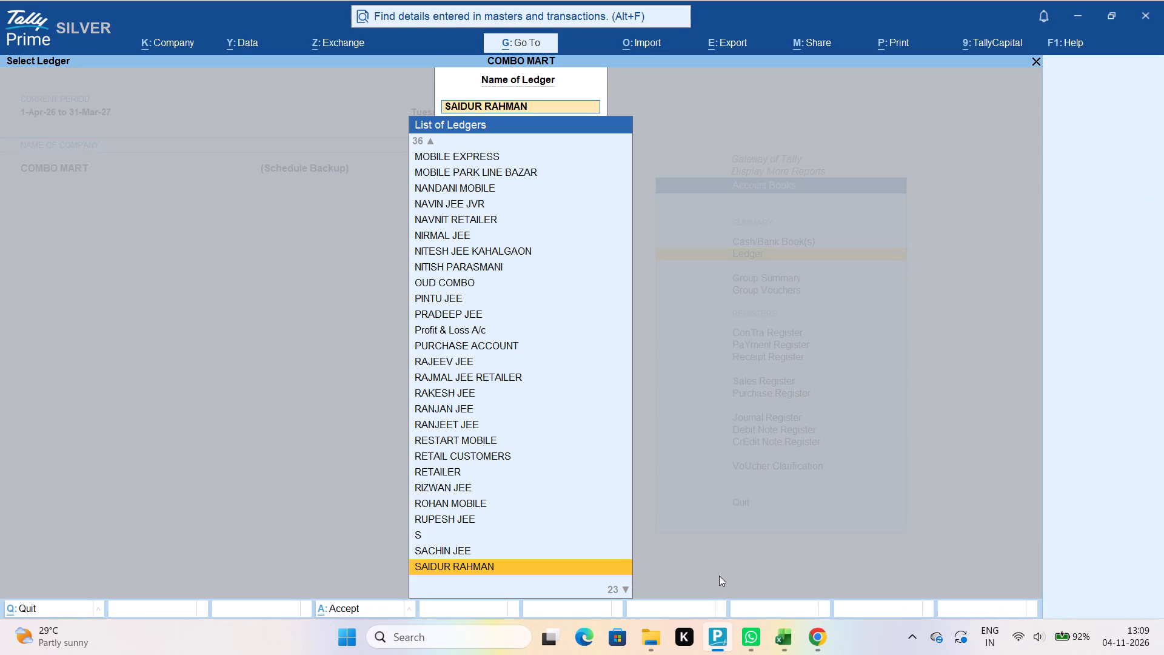
text(VIKASH)
key(Return)
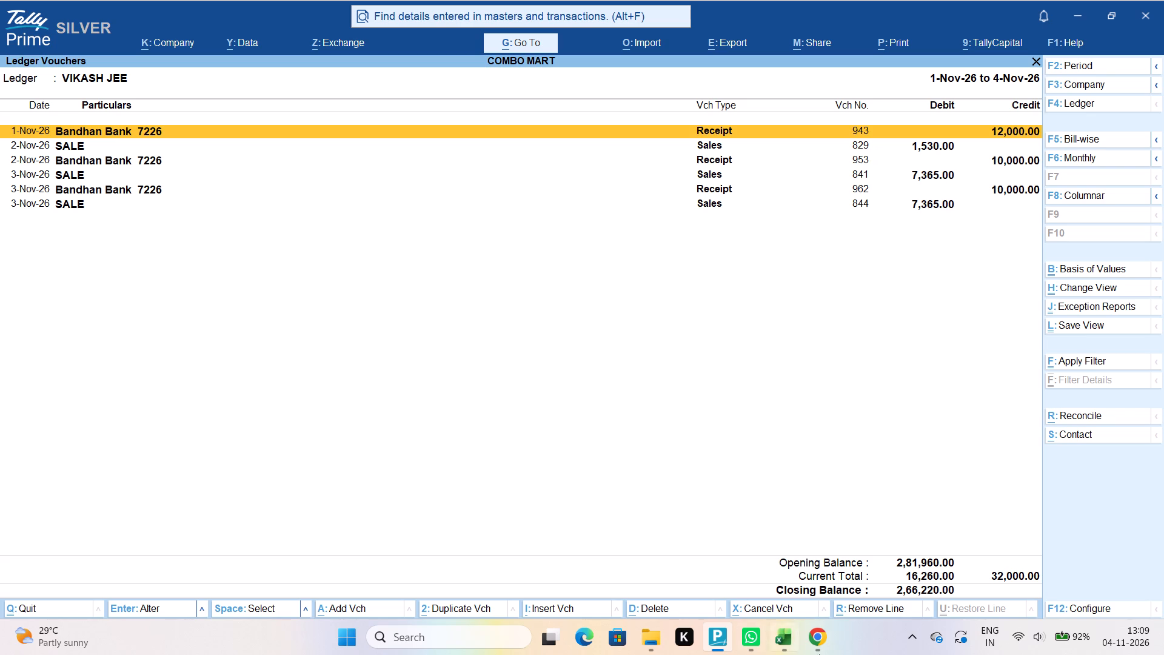
click(783, 642)
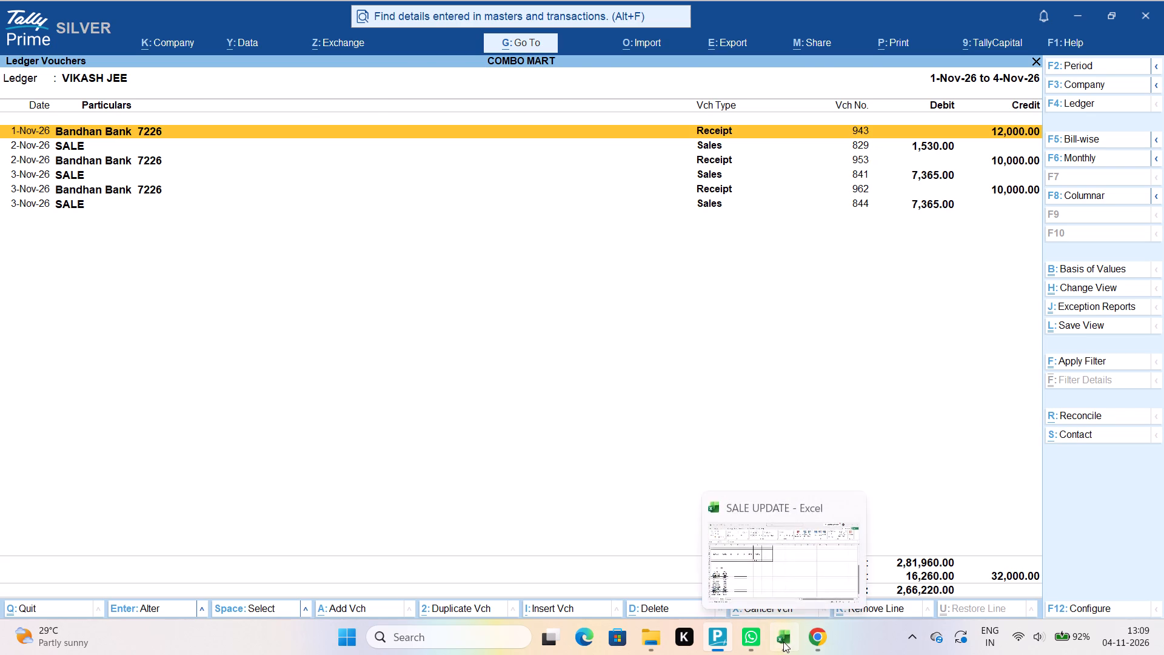
key(BackSpace)
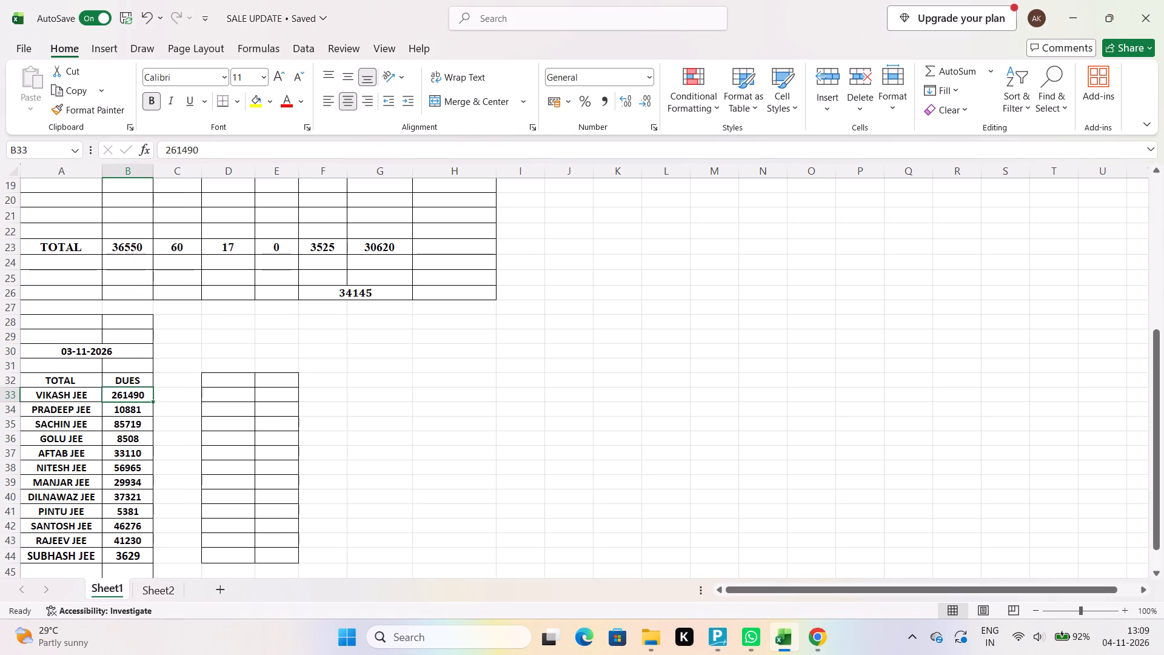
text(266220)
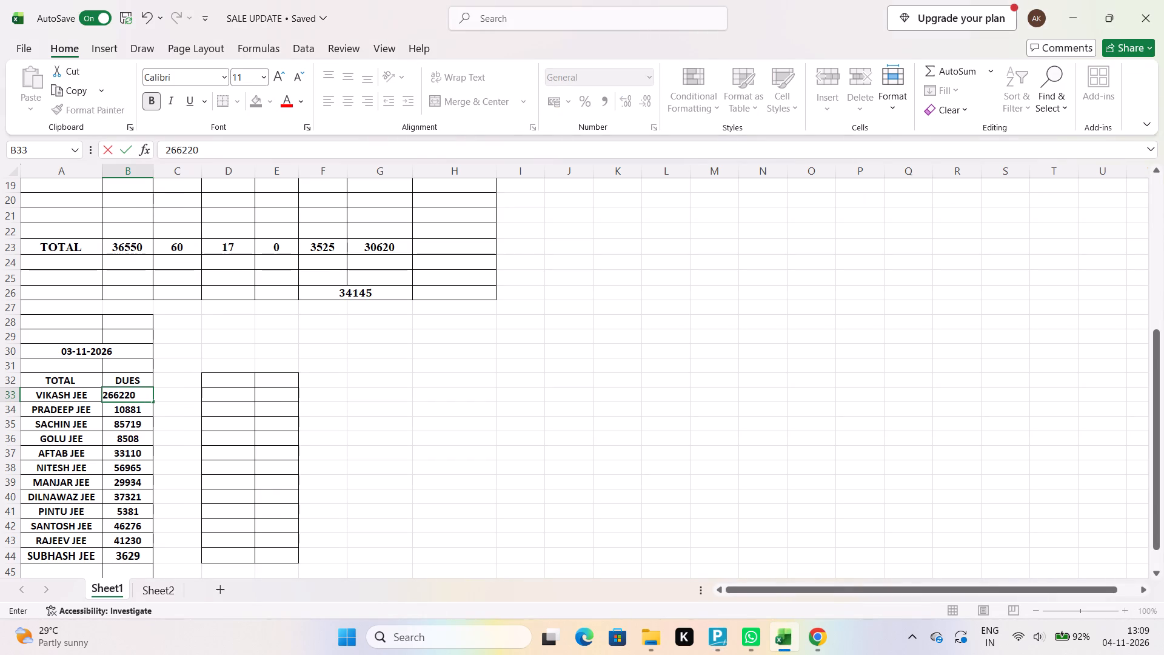
click(145, 411)
Open the SACHIN ledger in TallyPrime and compare its closing balance with the dues in B35 of the Excel sheet.
click(141, 424)
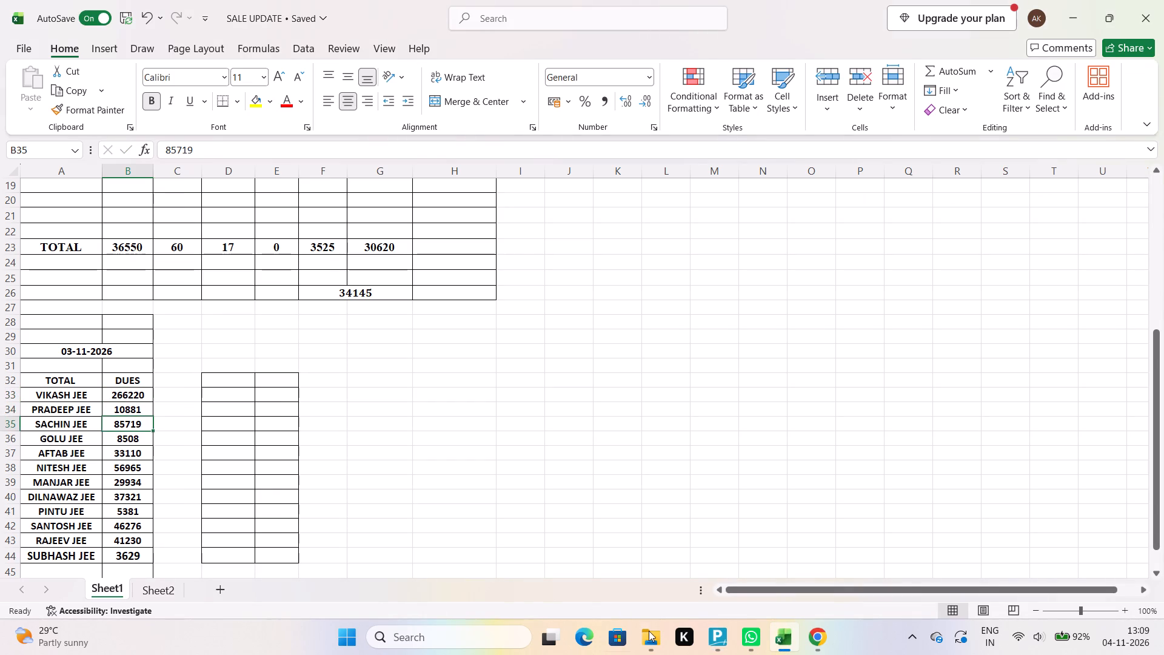
click(726, 640)
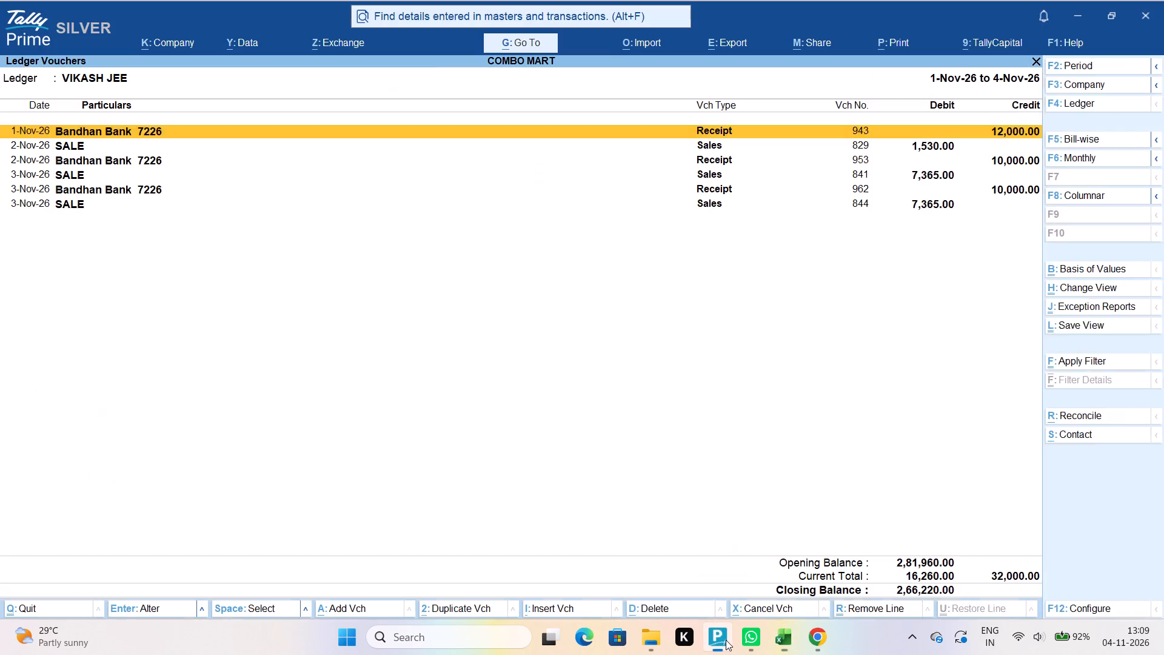
key(Escape)
text(SACHIN)
key(Return)
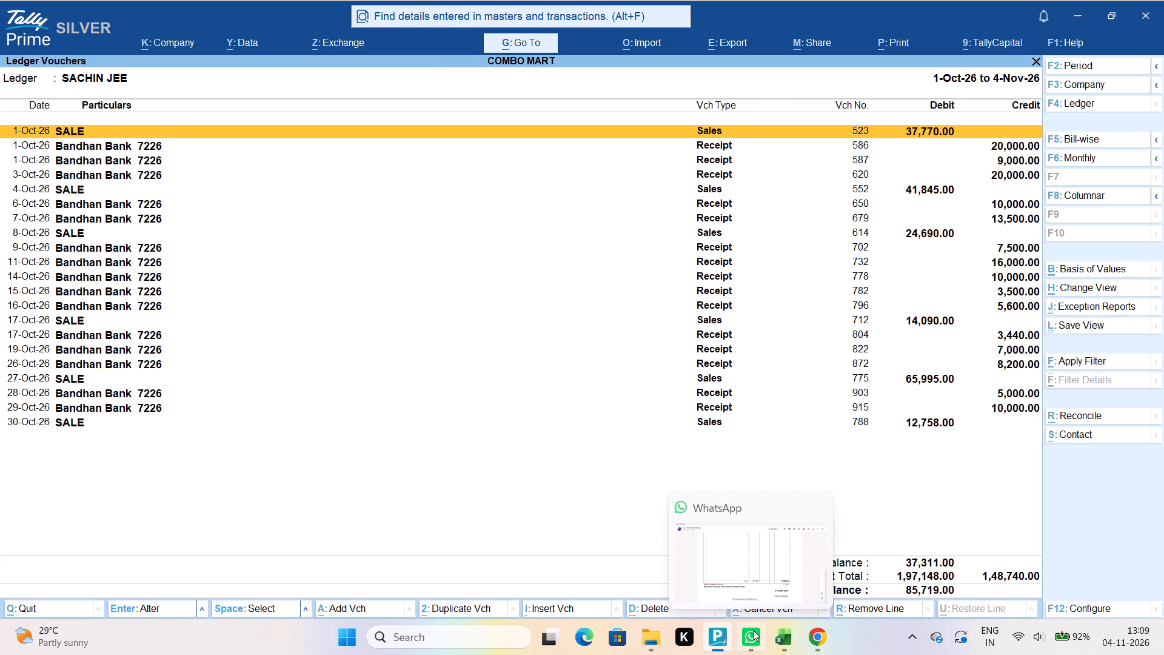
click(780, 640)
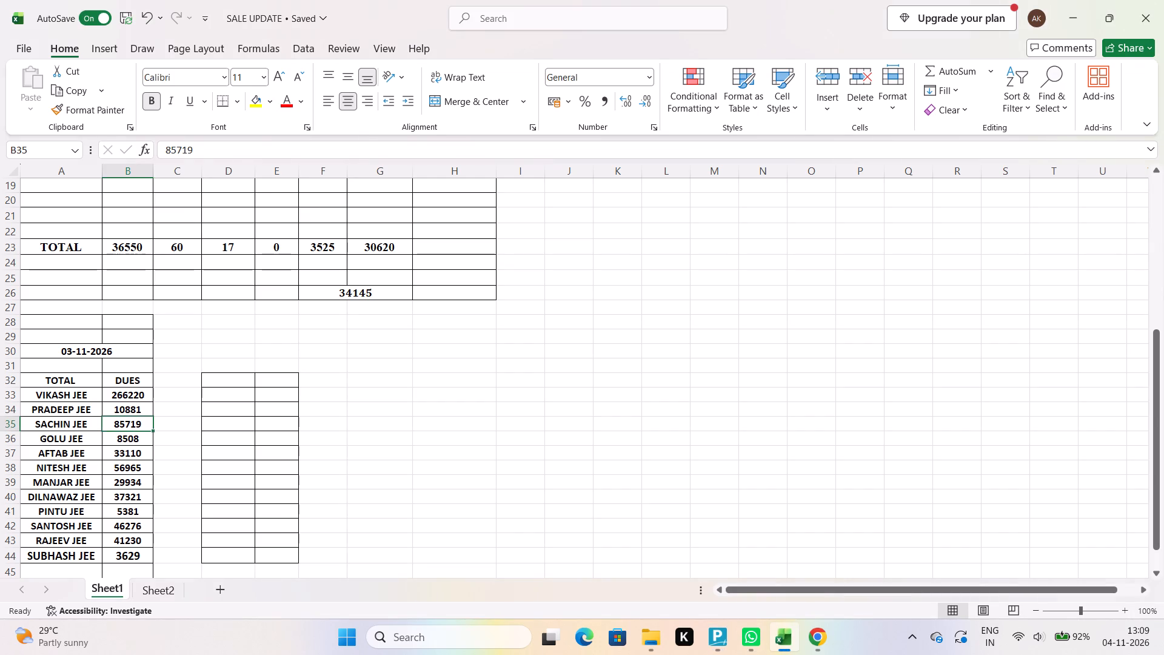
Look up the AFTAB ledger's closing balance in TallyPrime and enter 51530 as his dues in B37 of the Excel sheet.
click(123, 439)
click(125, 451)
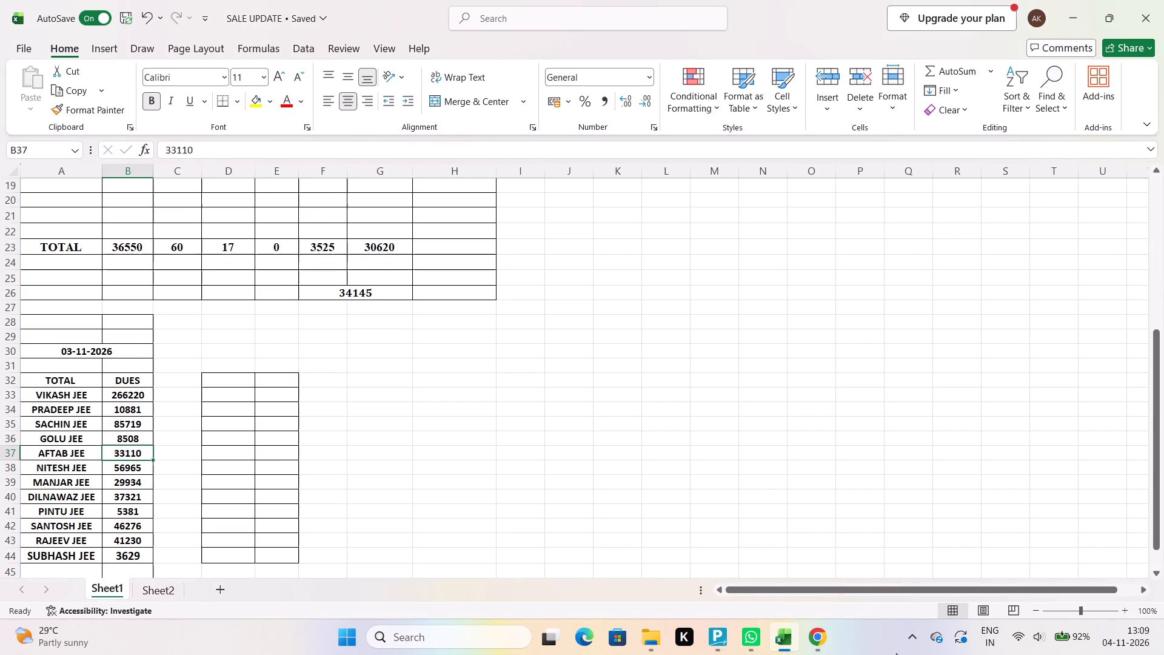
click(721, 640)
key(Escape)
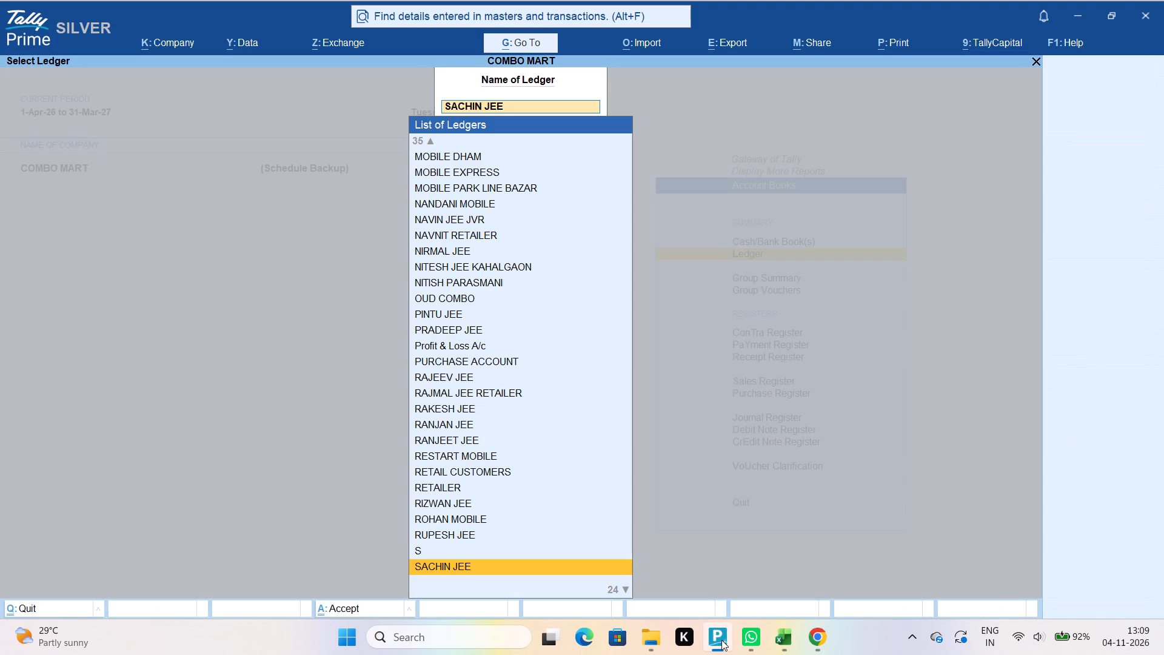
text(AFTAB)
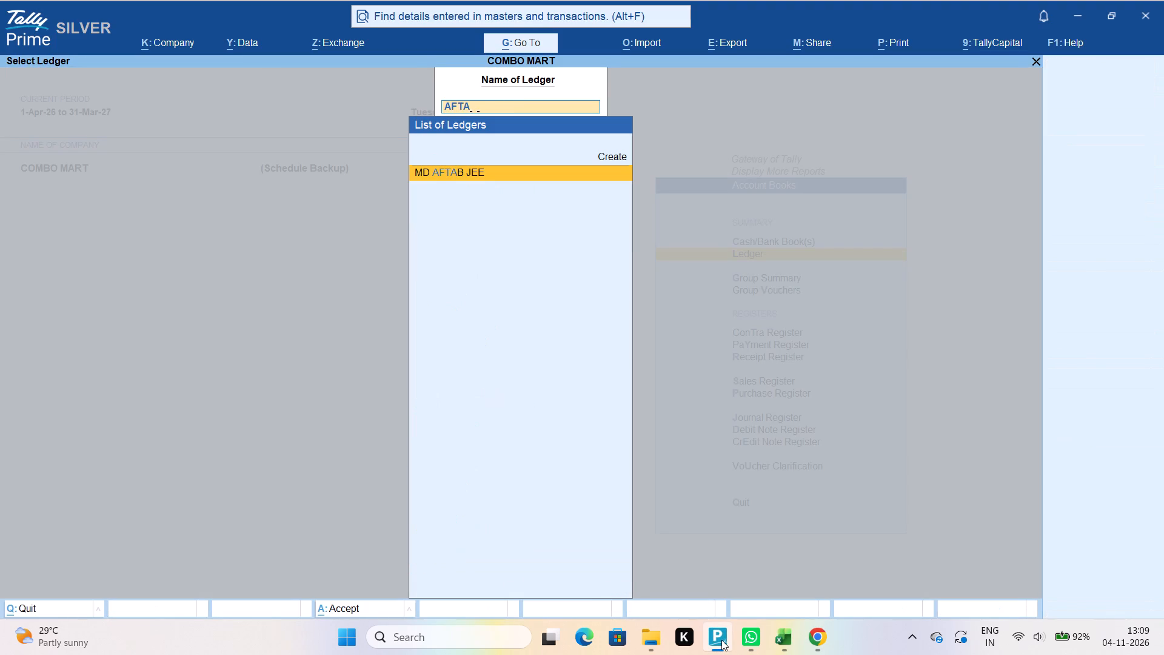
key(Return)
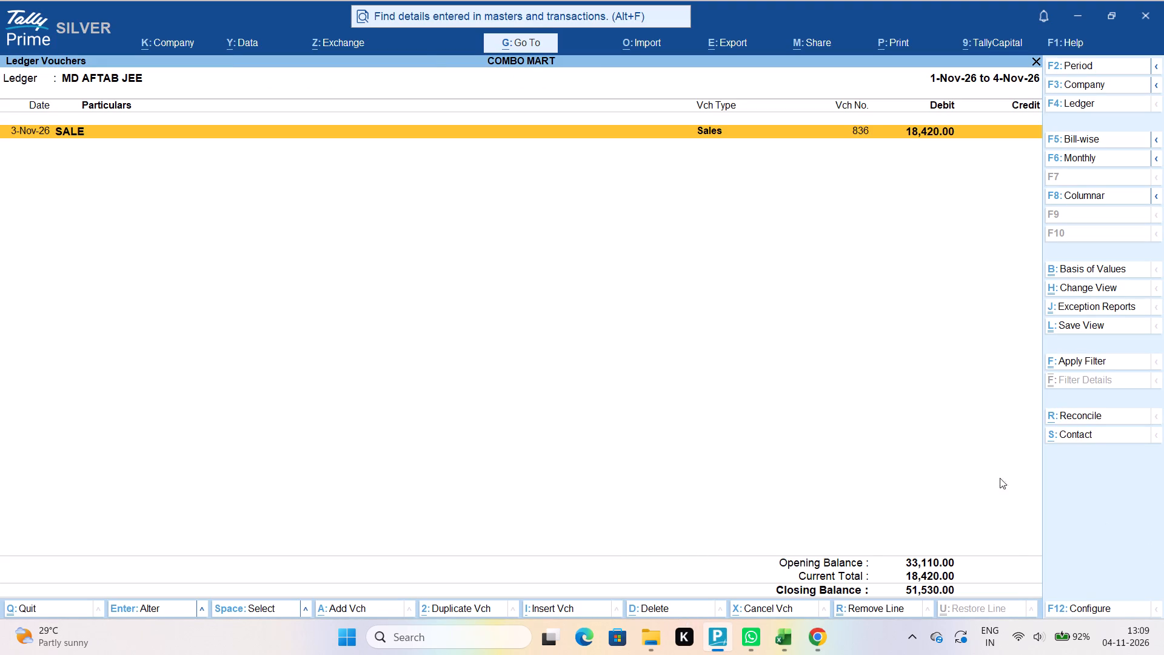
click(788, 634)
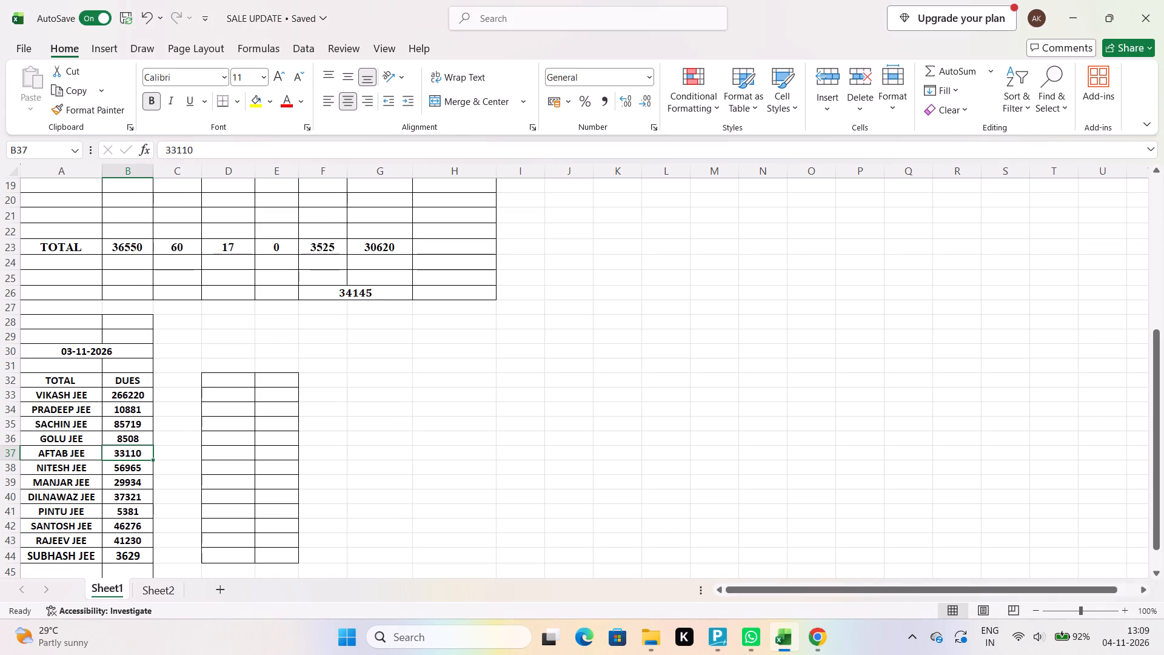
key(BackSpace)
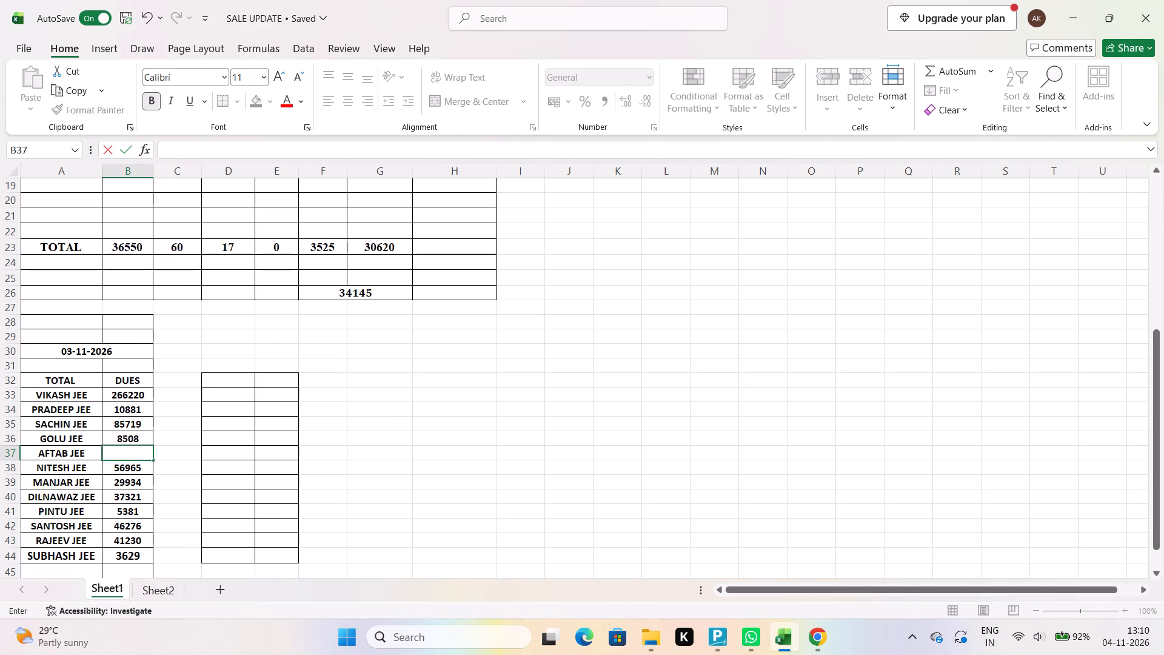
text(51530)
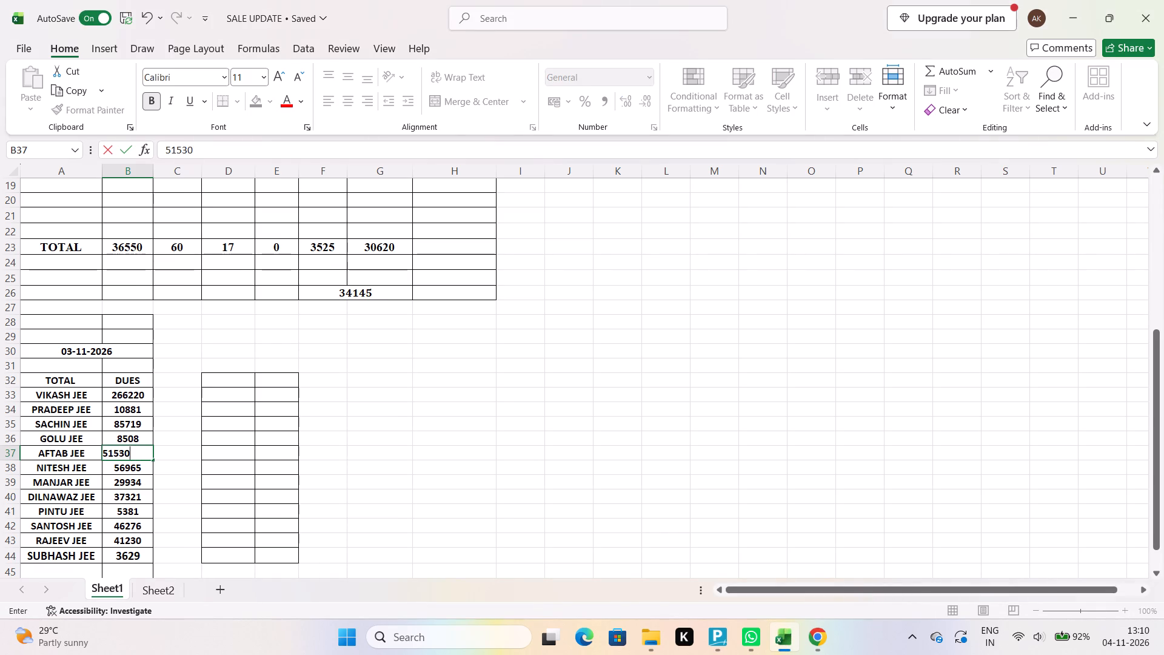
Open the NITESH ledger in TallyPrime and check its November vouchers and balances against the dues in B38 of the Excel sheet.
click(130, 469)
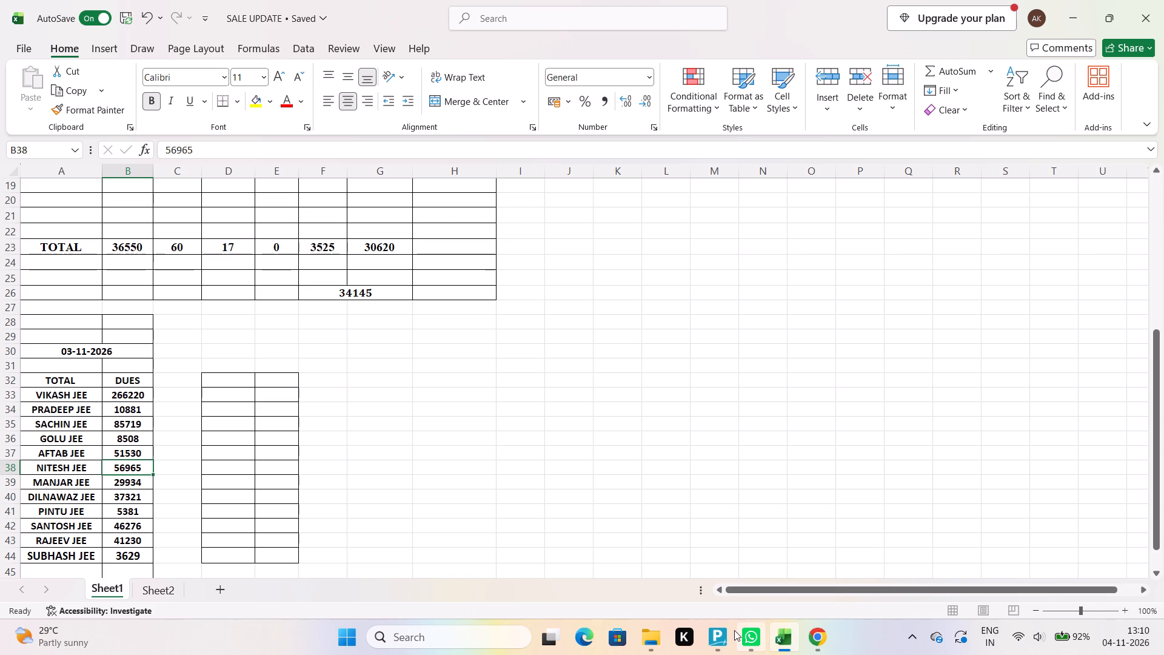
click(718, 631)
key(Escape)
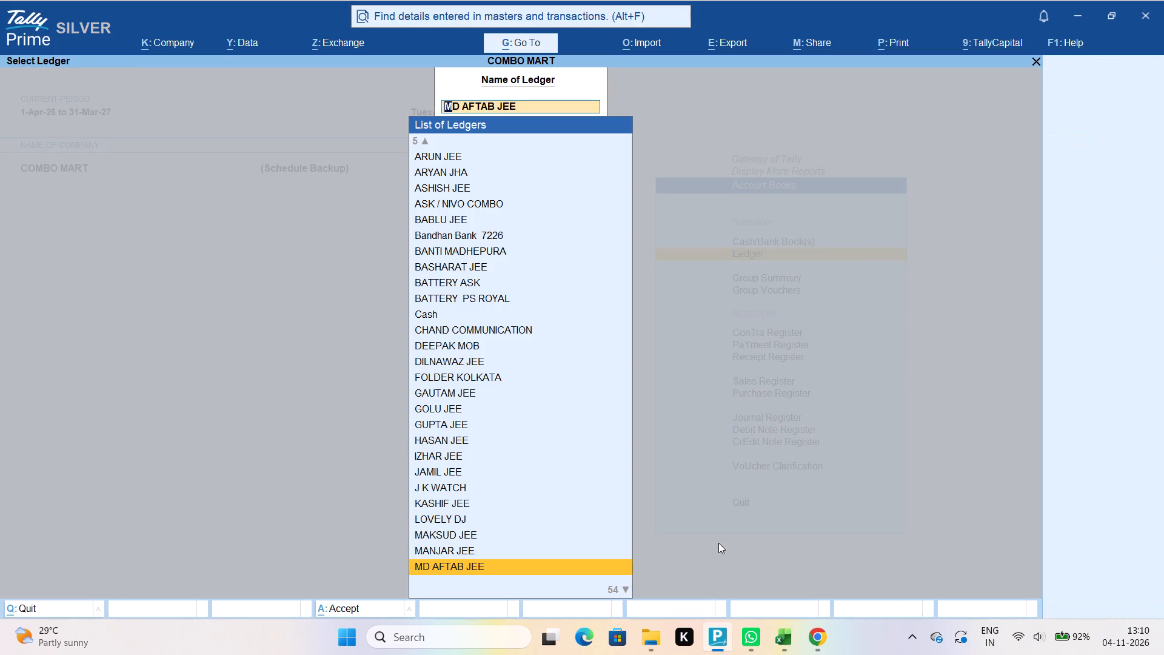
text(NITESH)
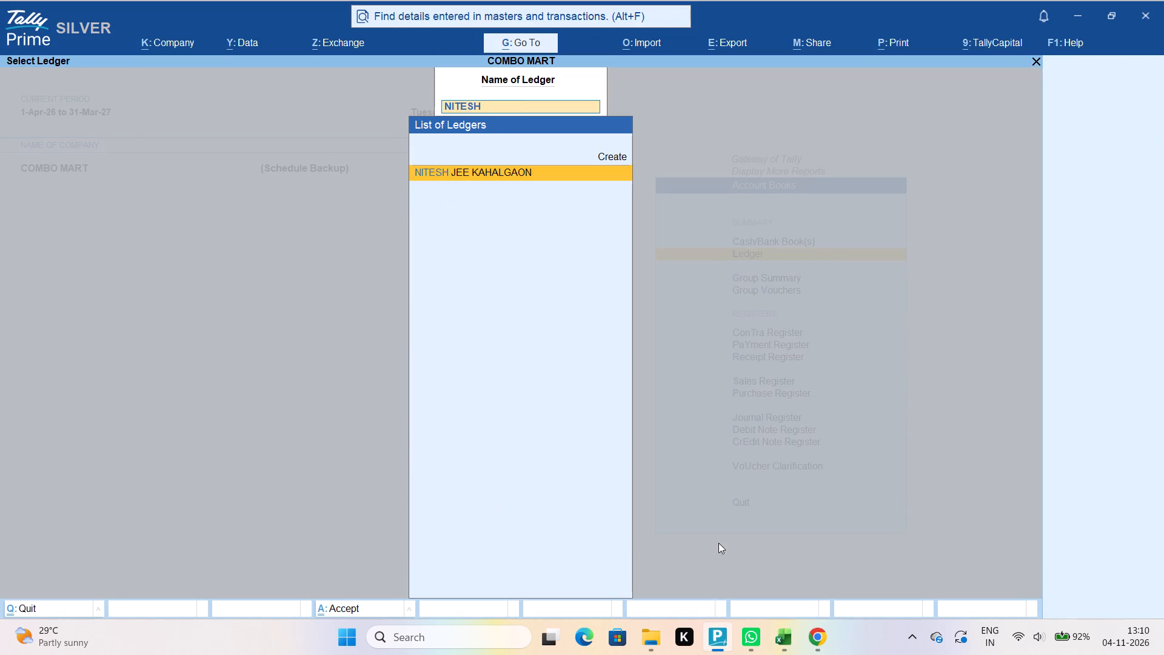
key(Return)
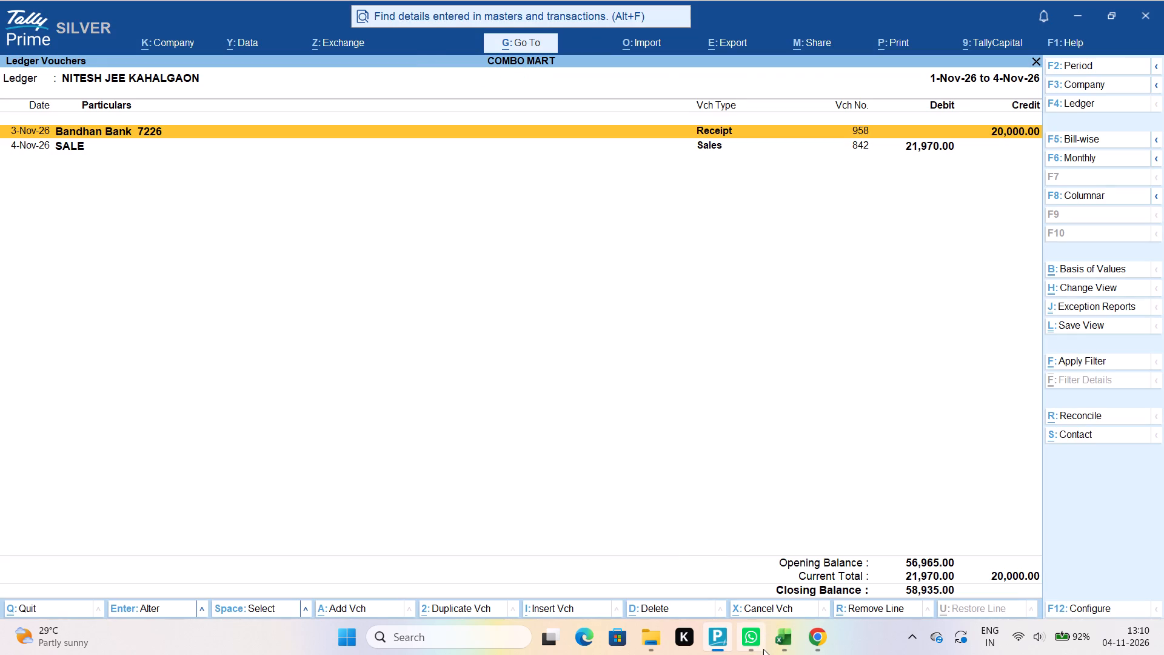
click(779, 643)
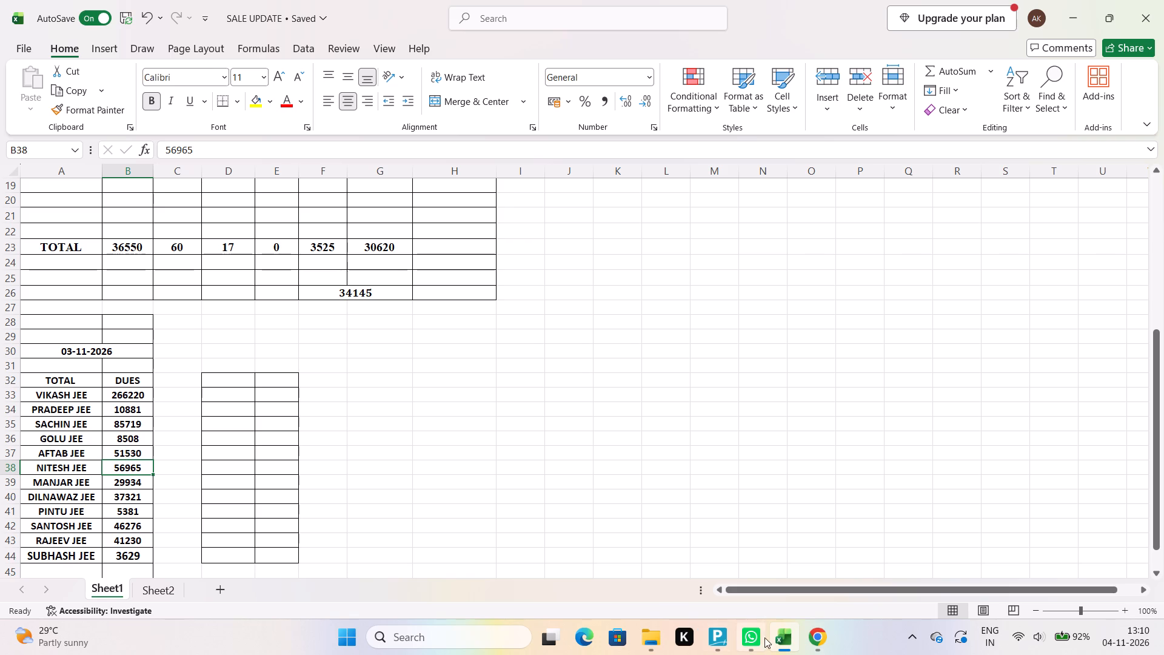
click(713, 632)
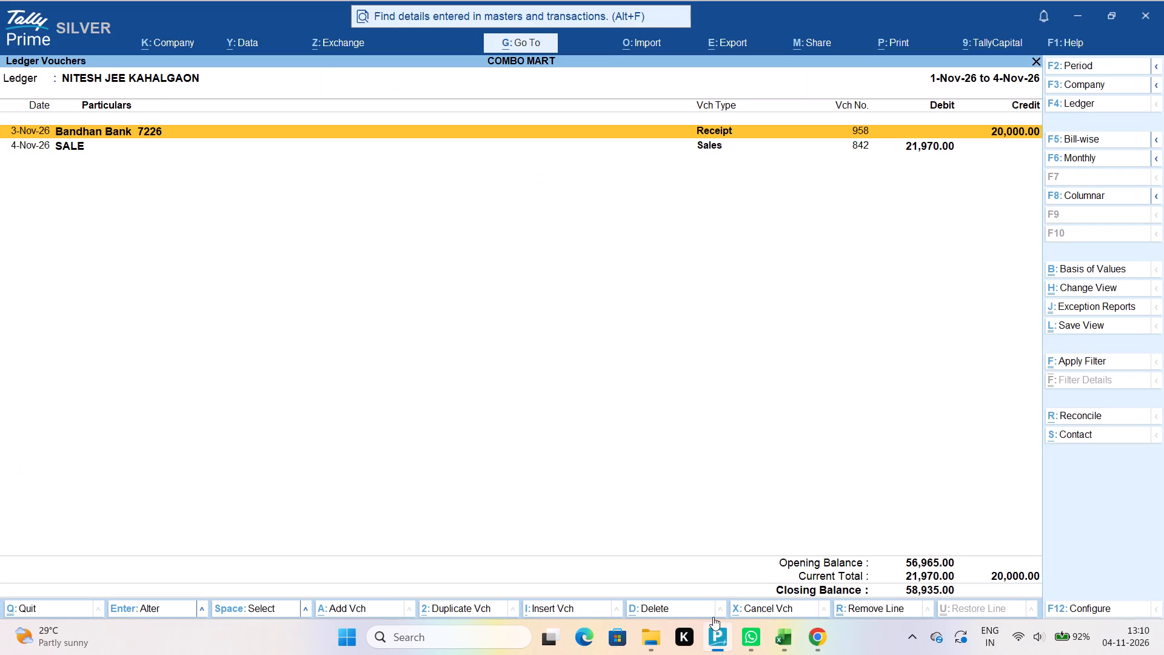
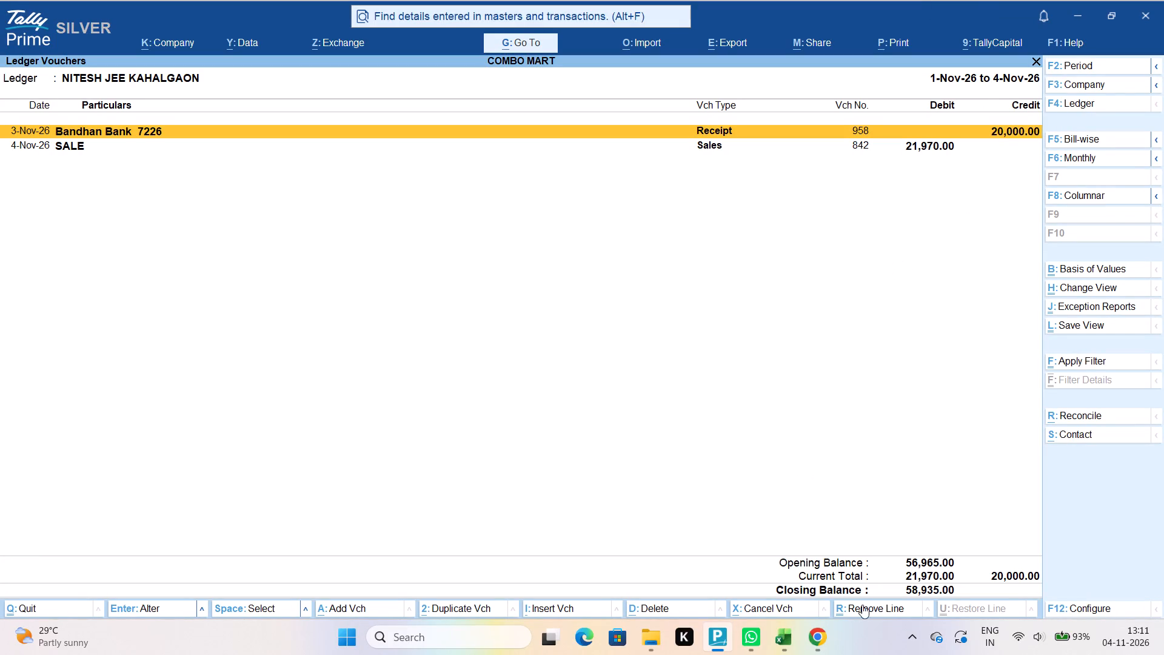
Switch to the Excel sheet and enter 36965 as NITESH's dues in B38.
click(784, 640)
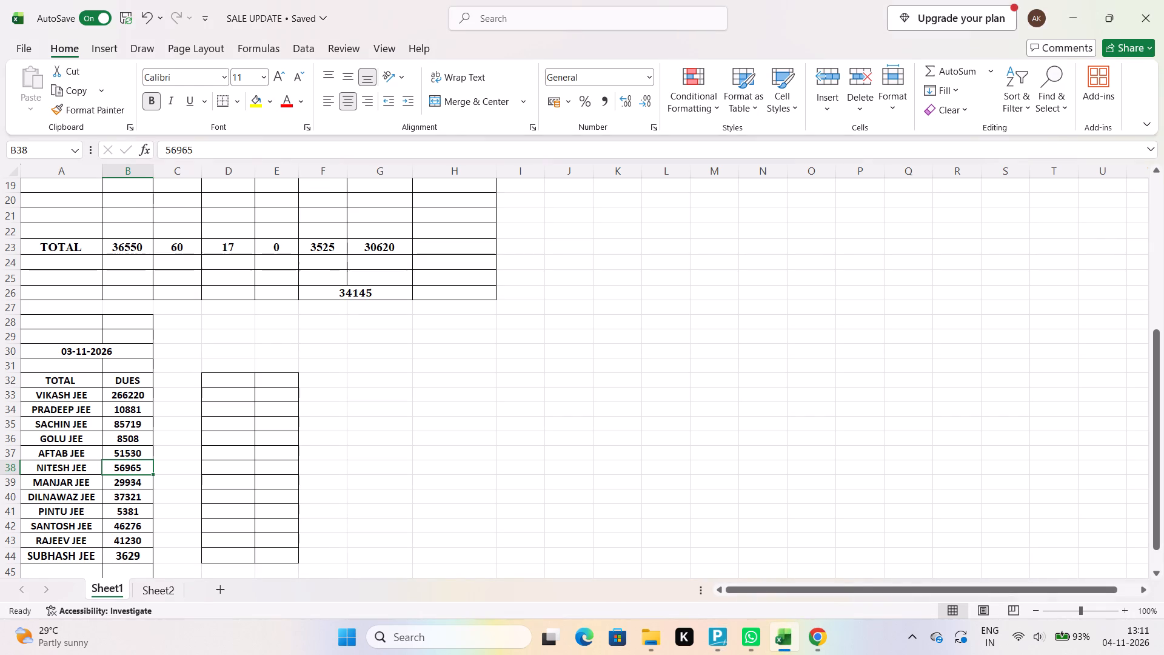
key(BackSpace)
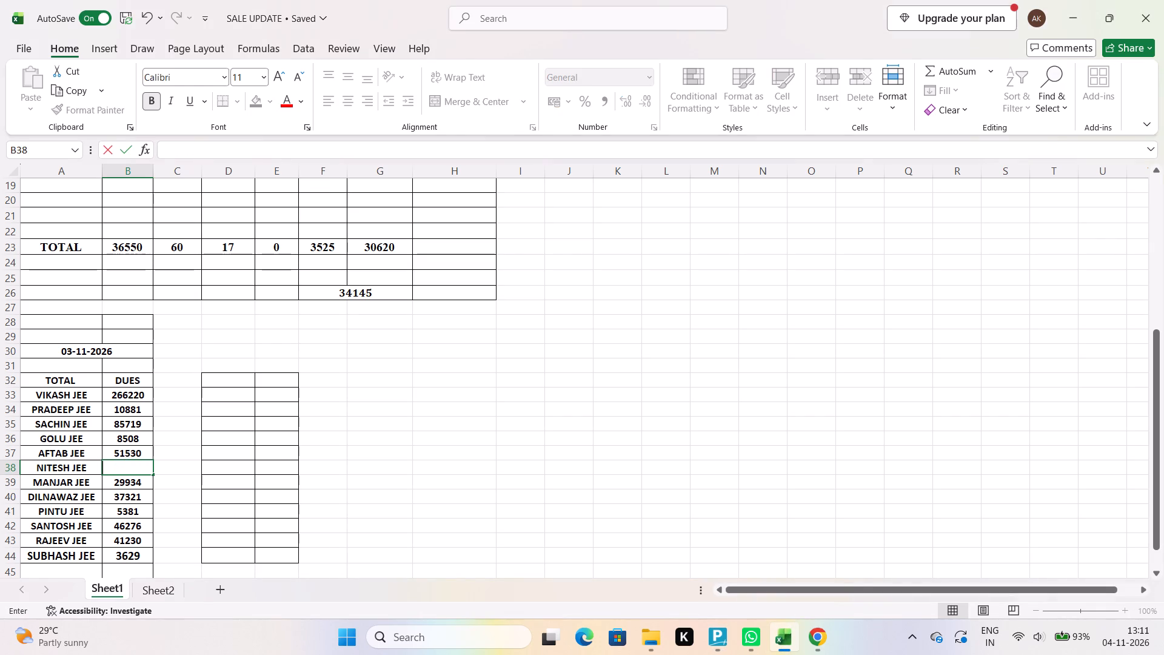
text(36965)
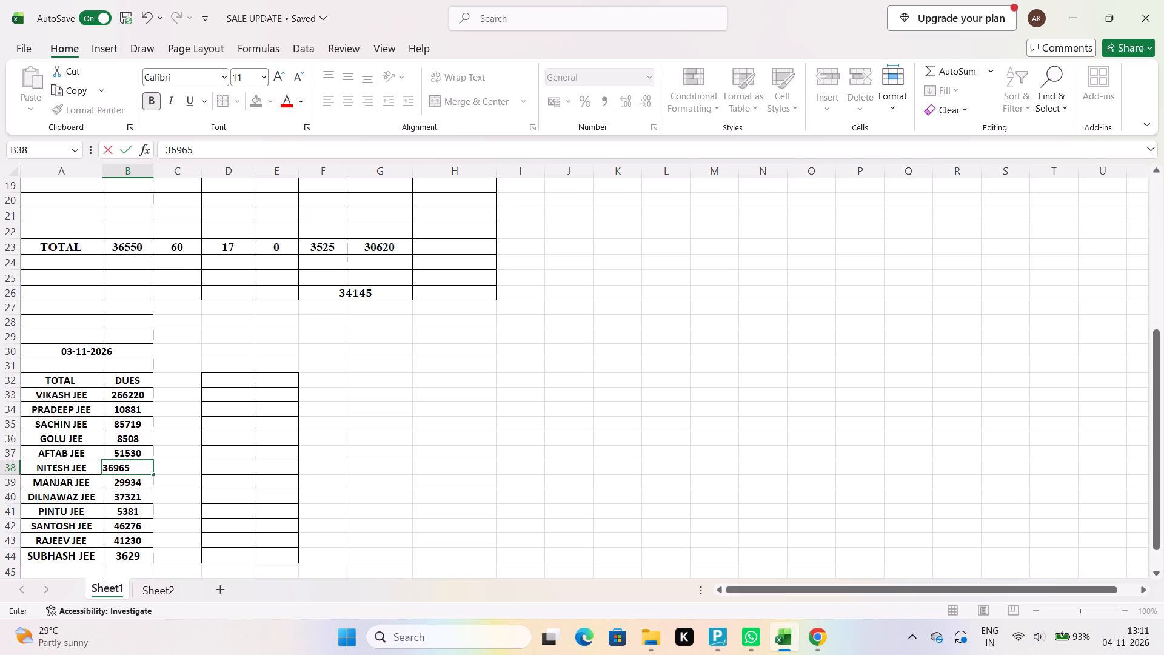
click(131, 486)
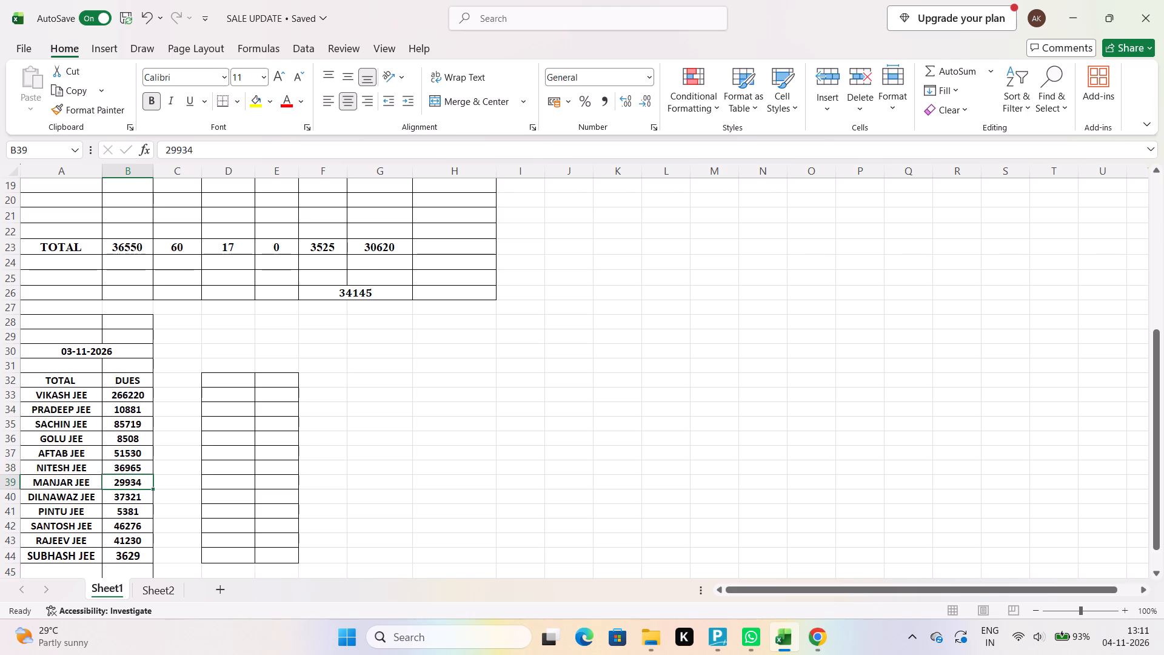
Open the PINTU ledger in TallyPrime and compare its closing balance with the dues in B41 of the Excel sheet.
click(135, 511)
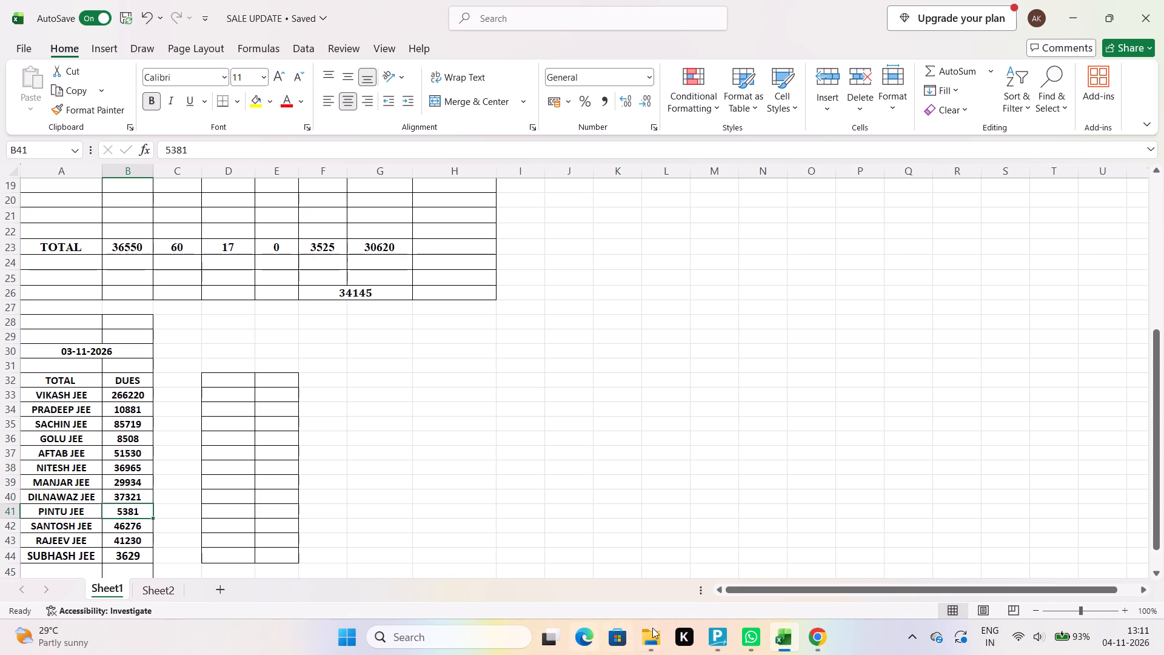
click(717, 645)
key(Escape)
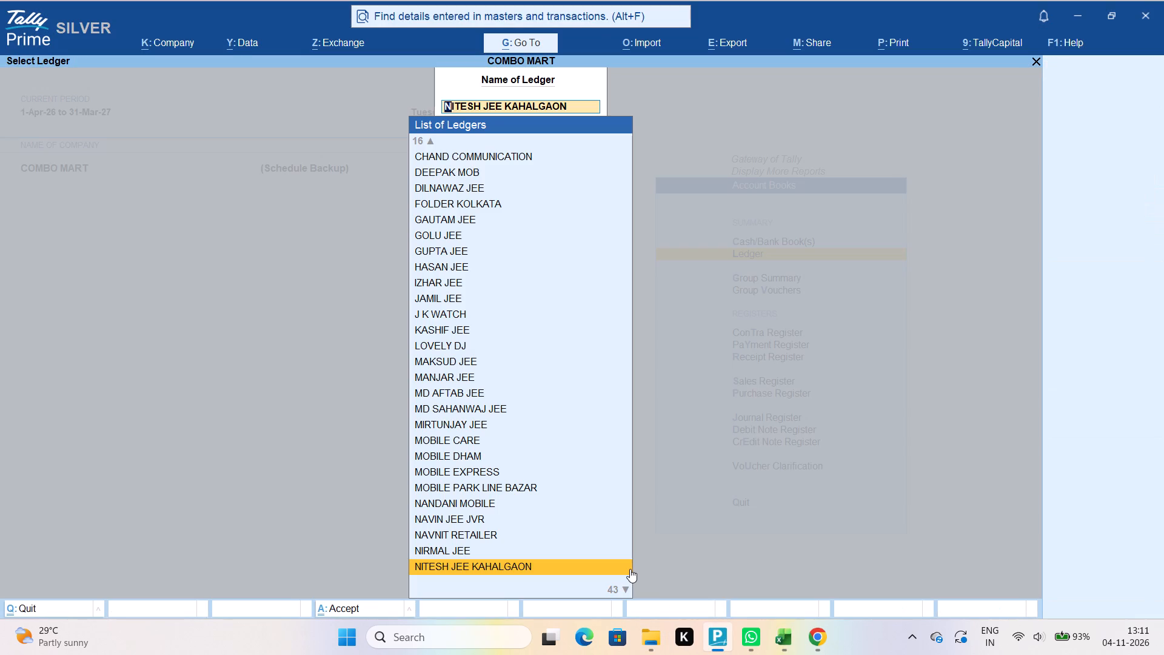
text(PINTU)
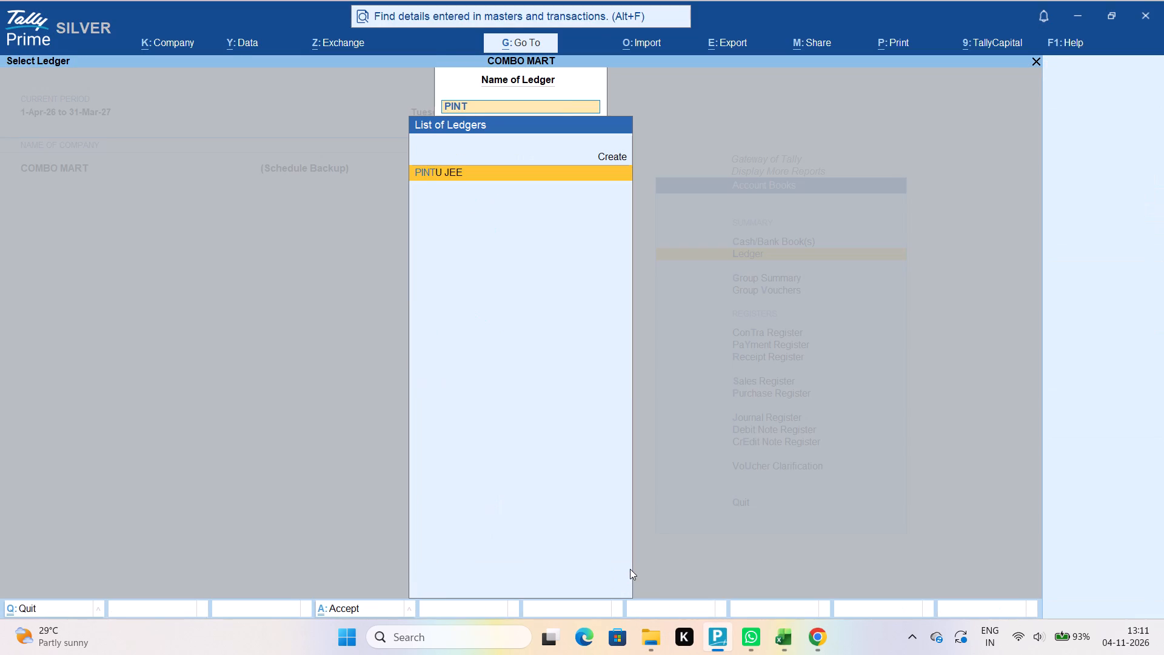
key(Return)
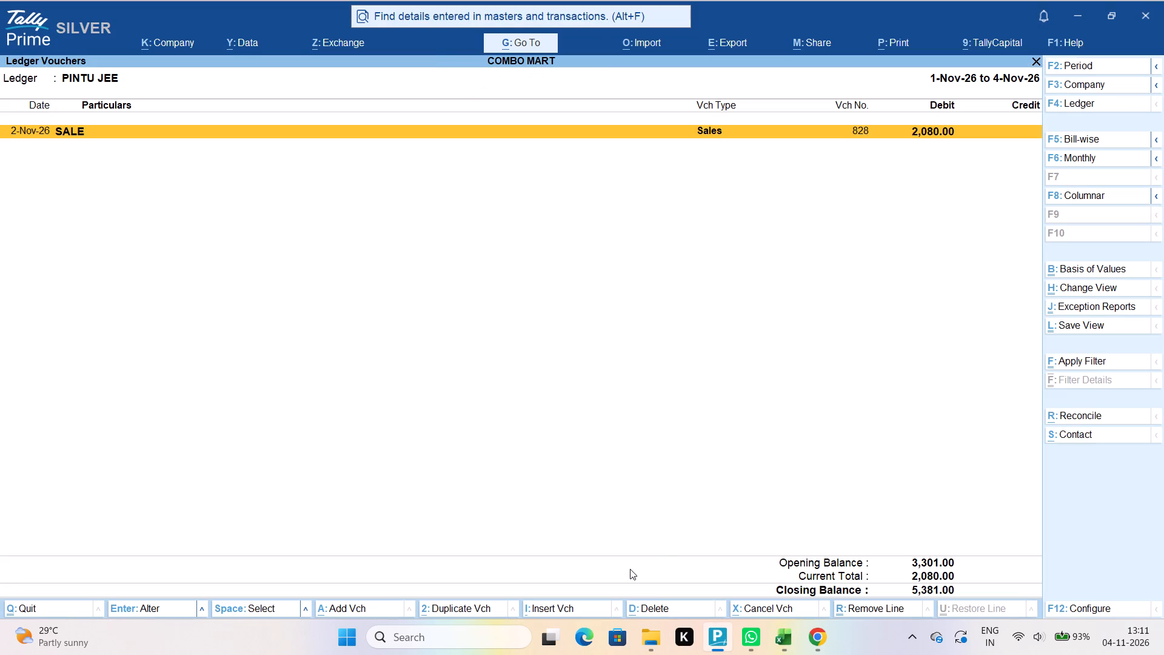
click(791, 632)
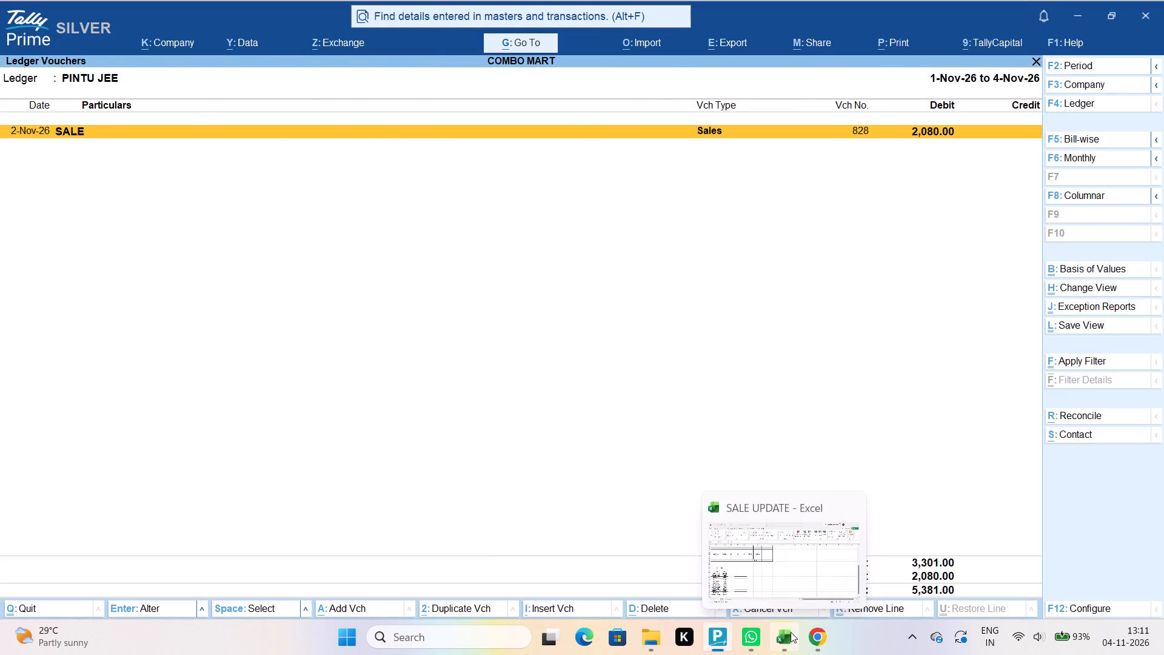
click(142, 529)
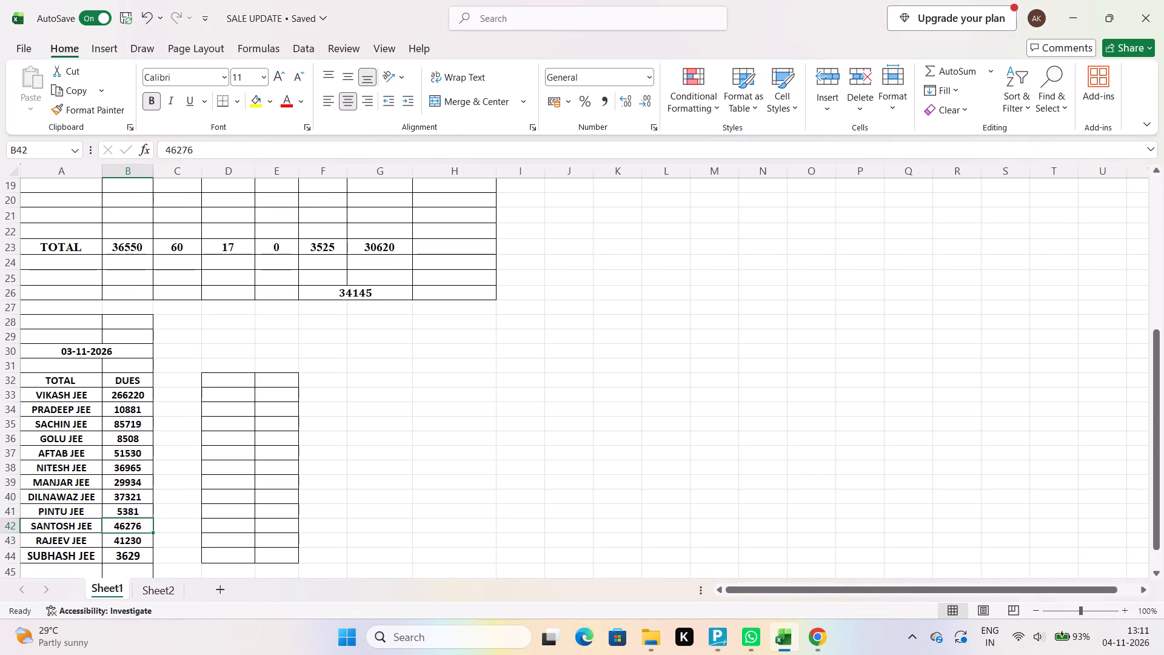
click(720, 635)
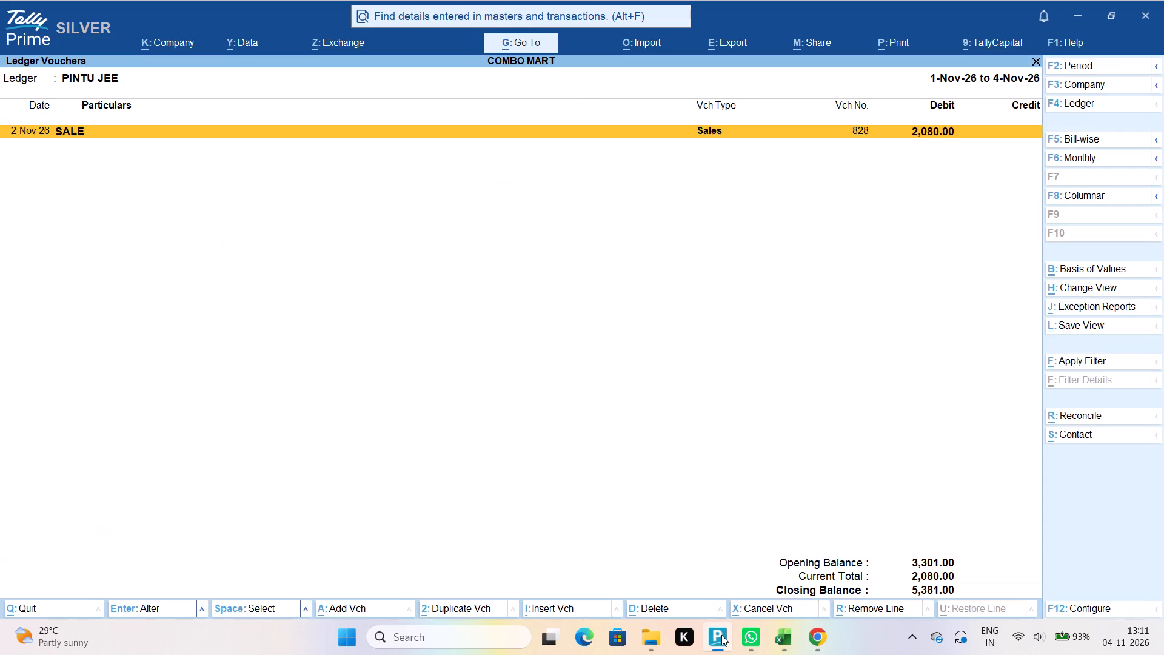
key(Escape)
text(SANTOSH)
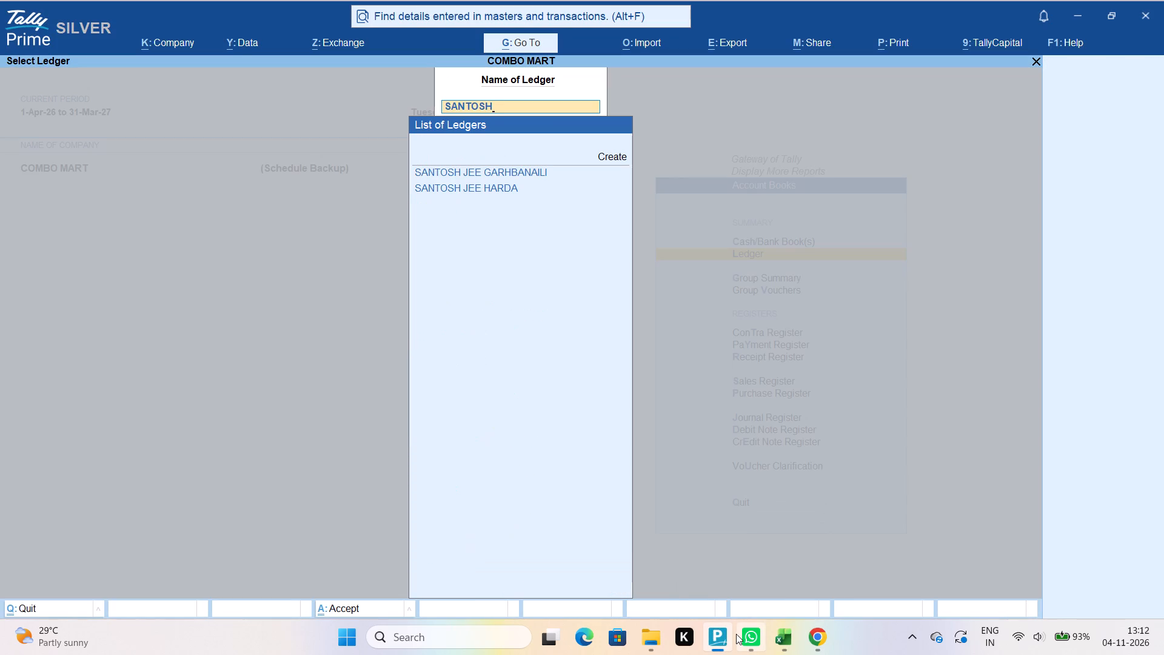
key(Down)
key(Down)
key(Down)
key(Return)
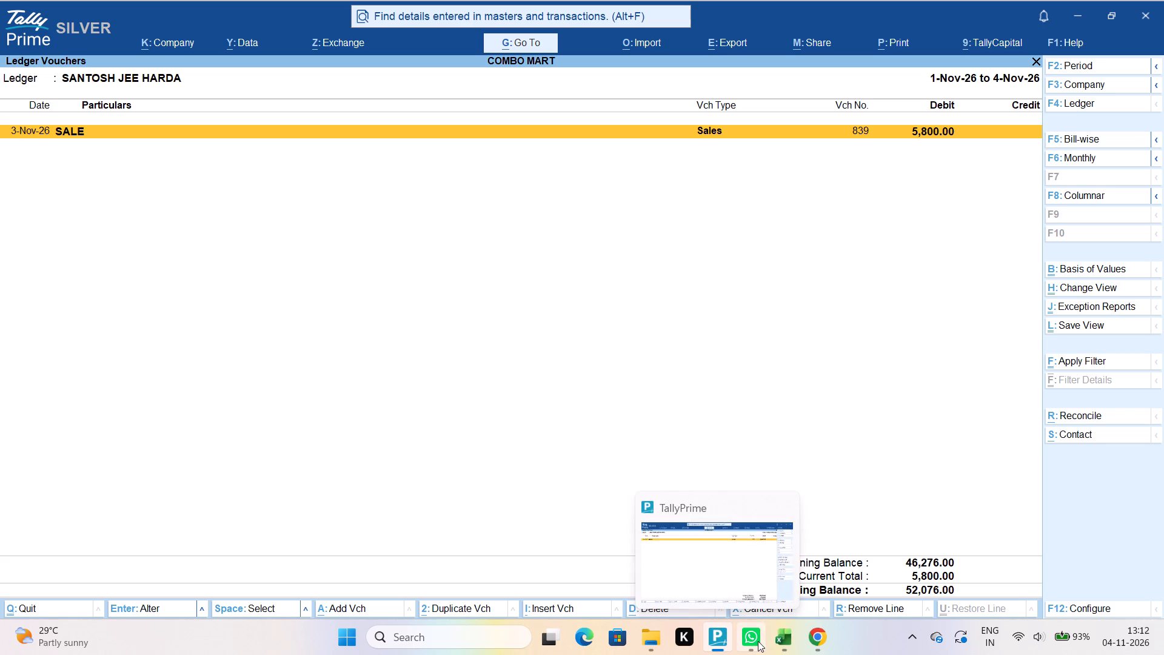
click(775, 642)
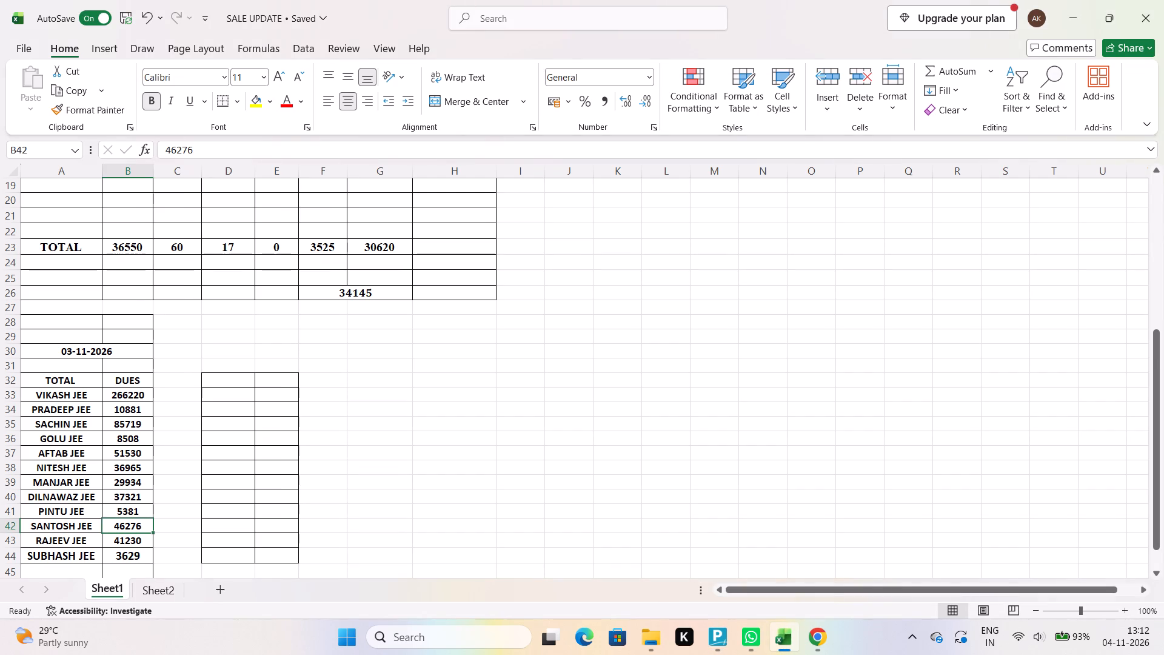
key(BackSpace)
text(52076)
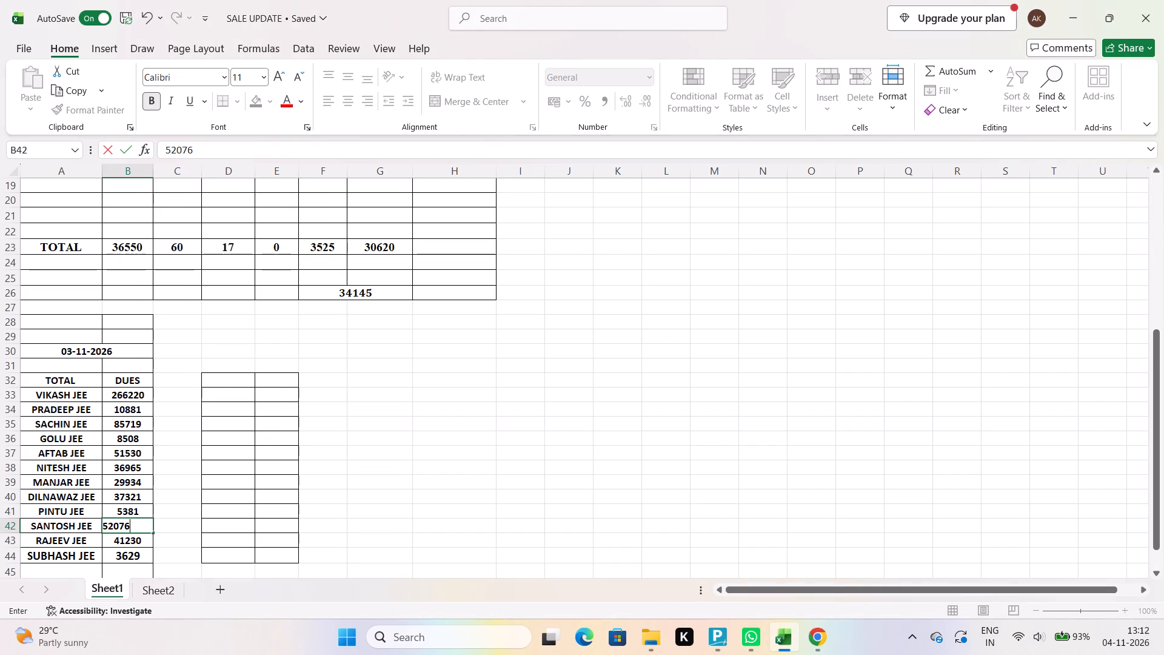
click(123, 548)
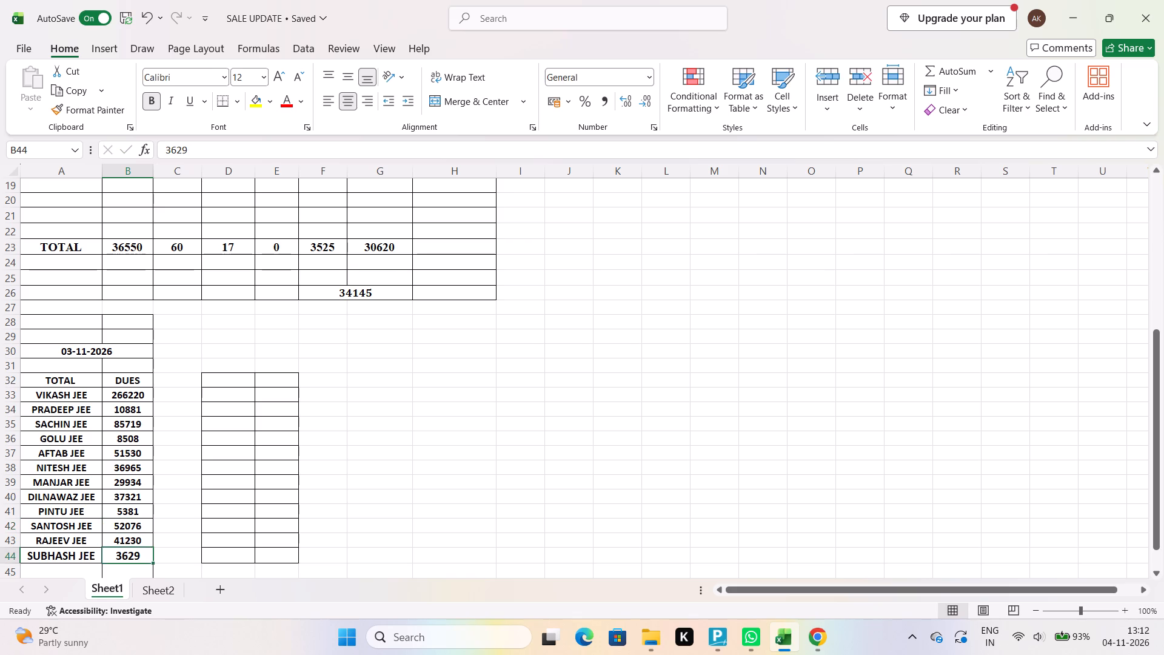
Open the RAJEEV ledger in TallyPrime and compare its closing balance with the dues in B43 of the Excel sheet.
click(121, 545)
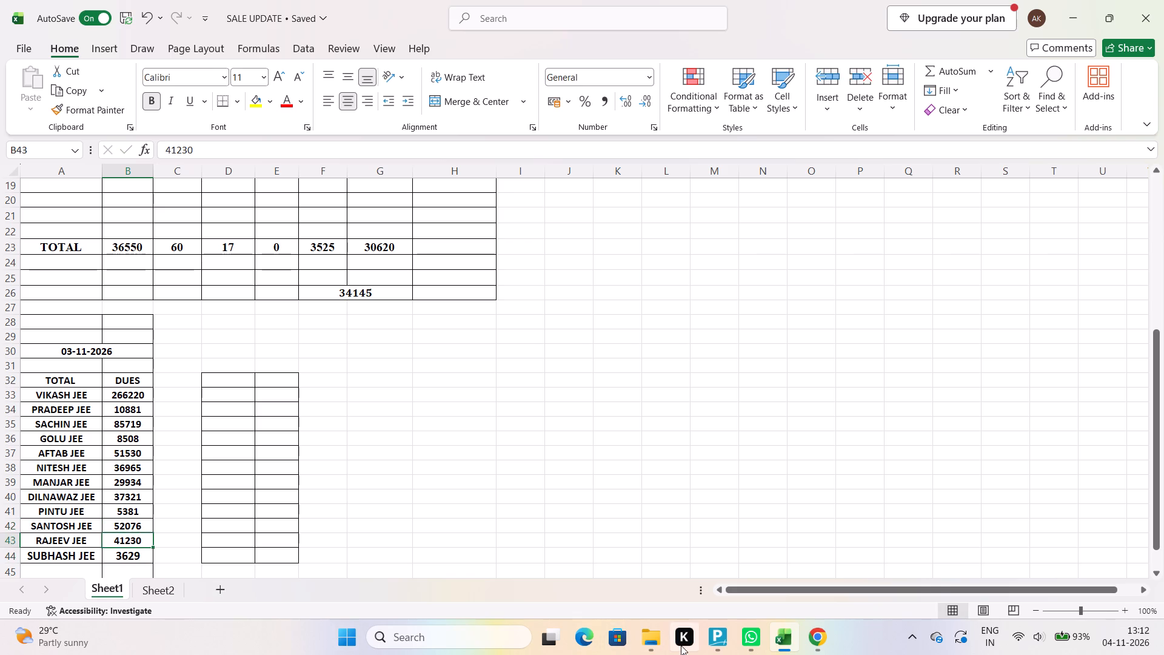
click(720, 640)
key(Escape)
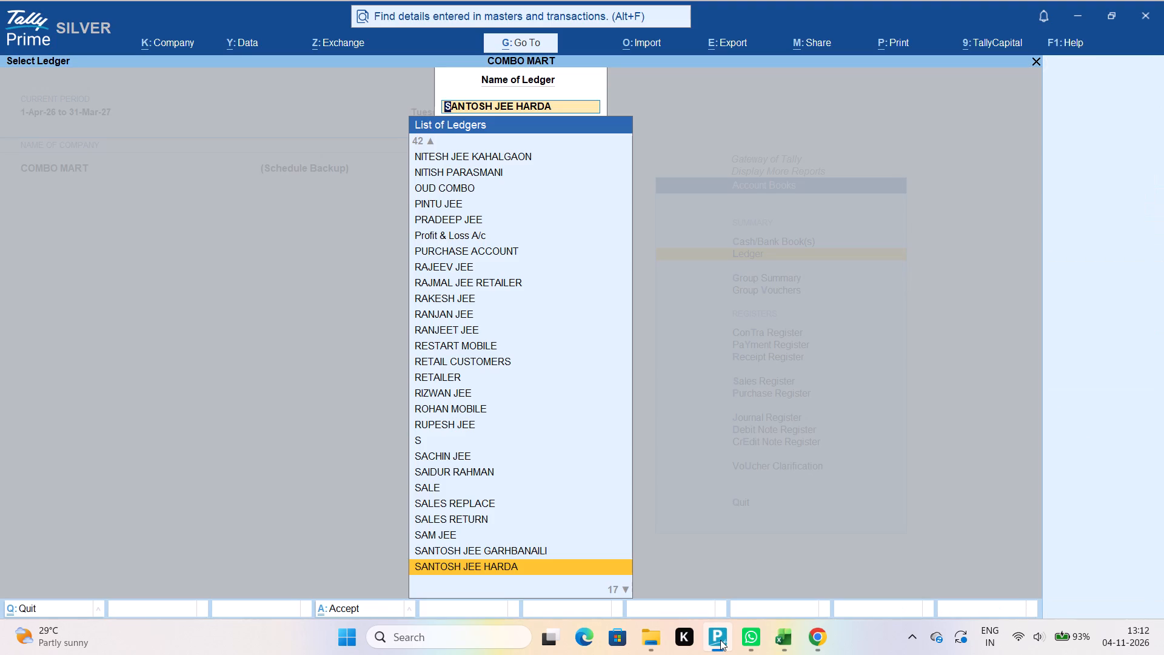
text(RAJEE)
key(Return)
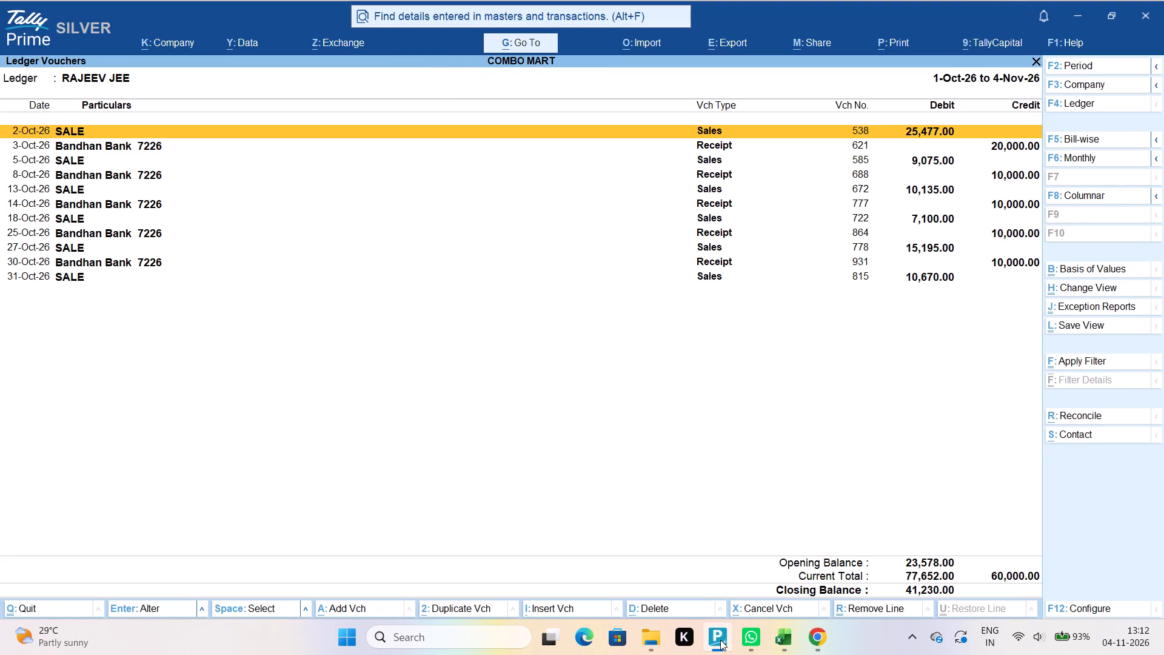
click(785, 641)
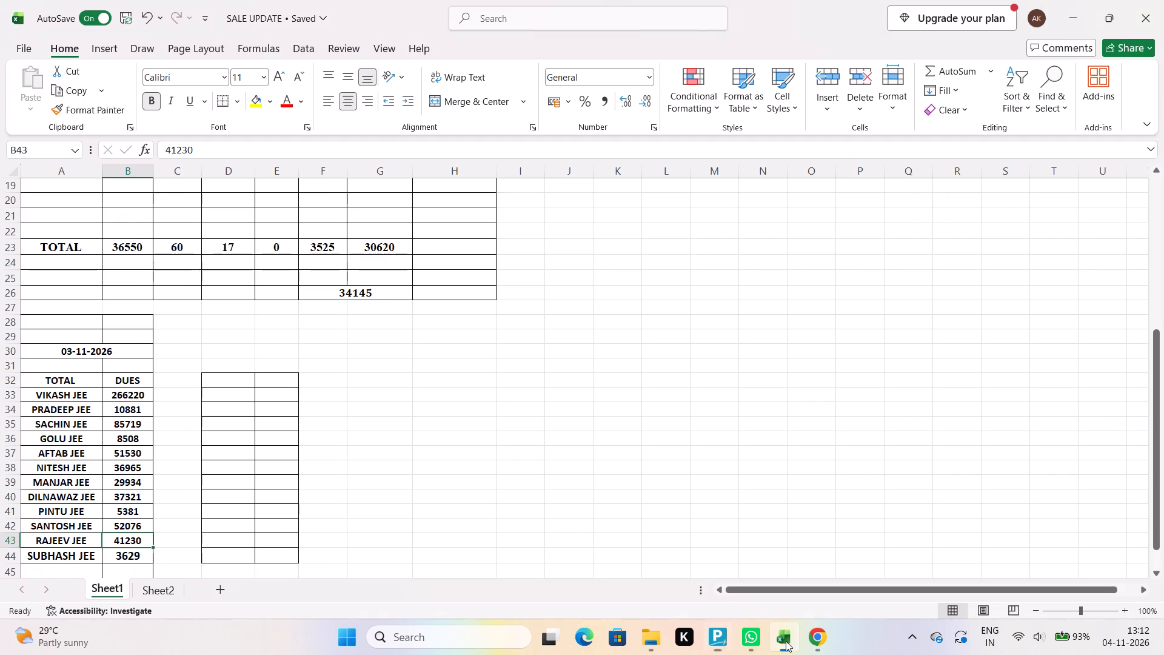
Open the SUBHASH ledger in TallyPrime and compare its closing balance with the dues in B44 of the Excel sheet.
click(141, 555)
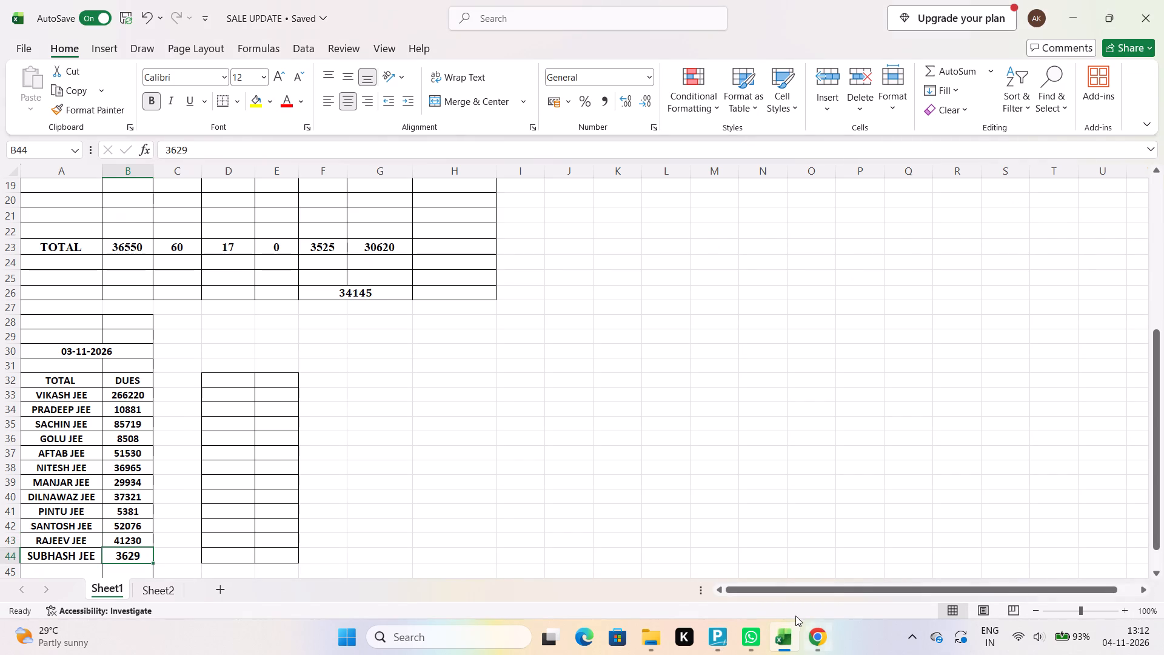
click(721, 636)
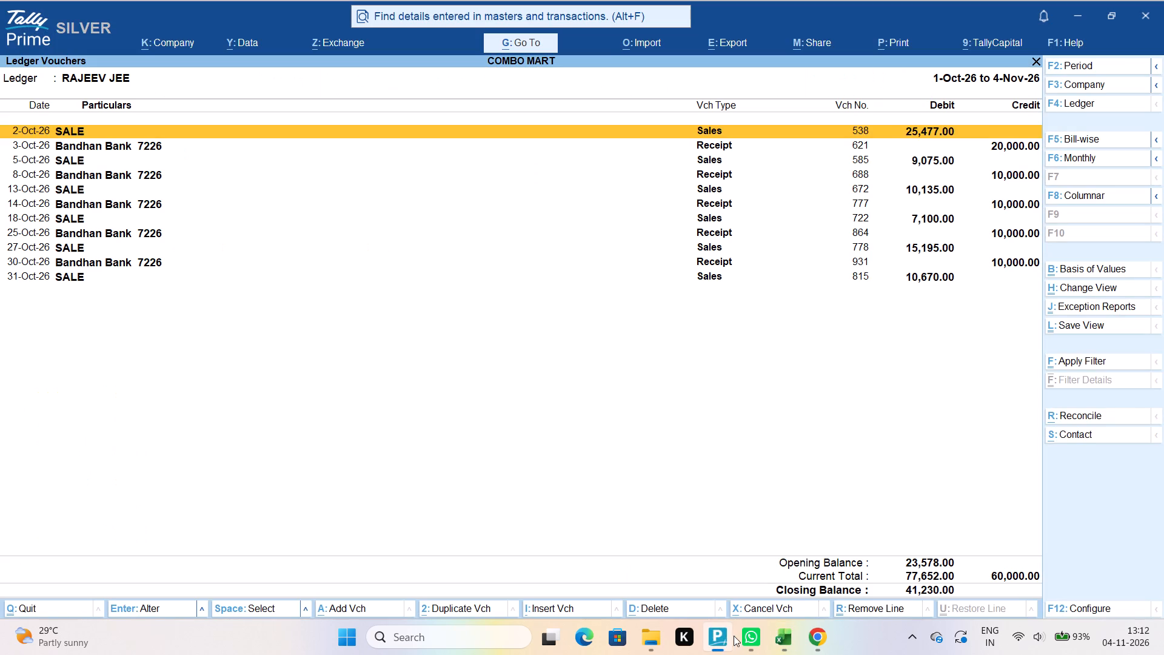
key(Escape)
text(SUBHASH)
key(Return)
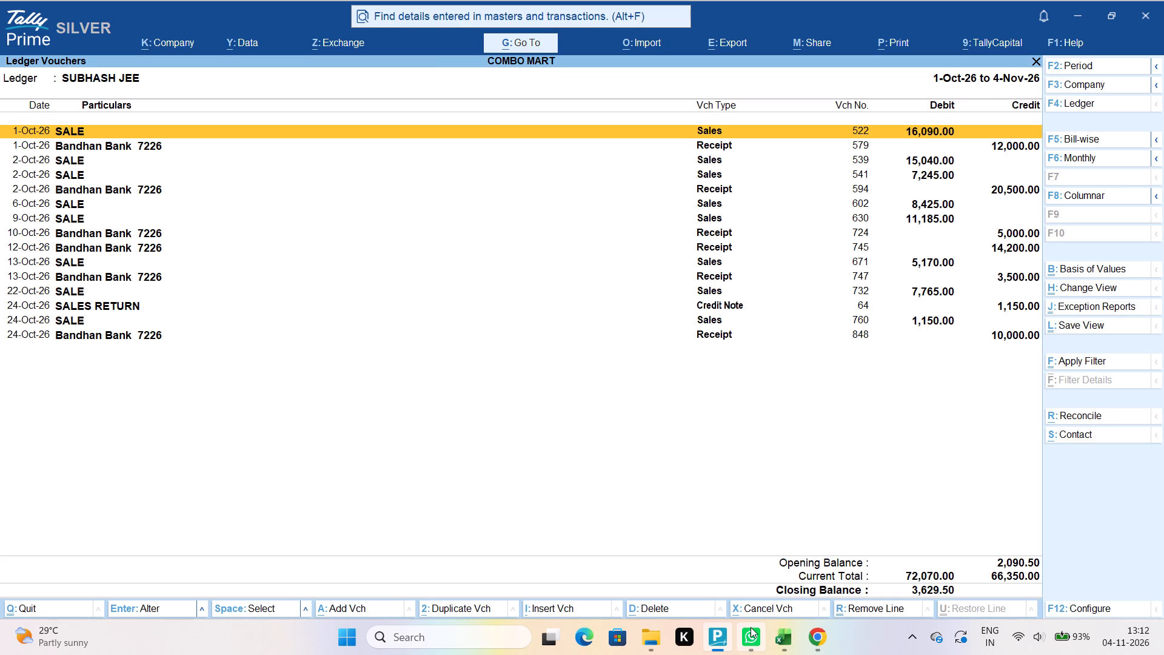
click(772, 640)
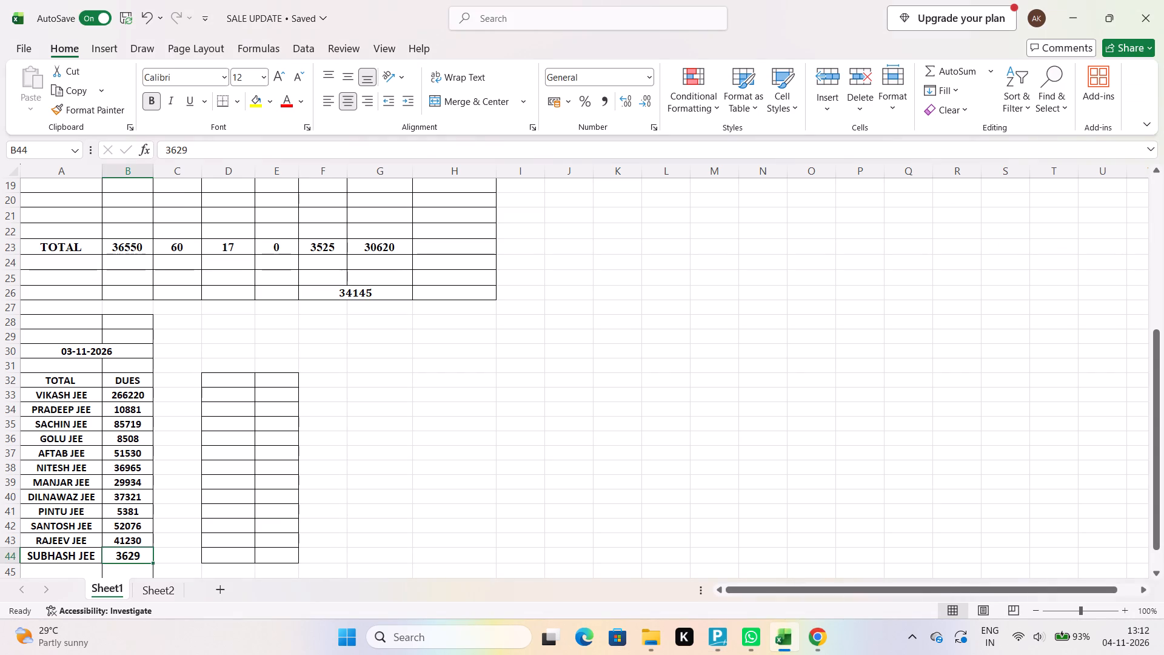
Sum the dues column down to SUBHASH, enter 629394 as the TOTAL in B46, and recheck it against the column's sum.
scroll(158, 463, down, 3)
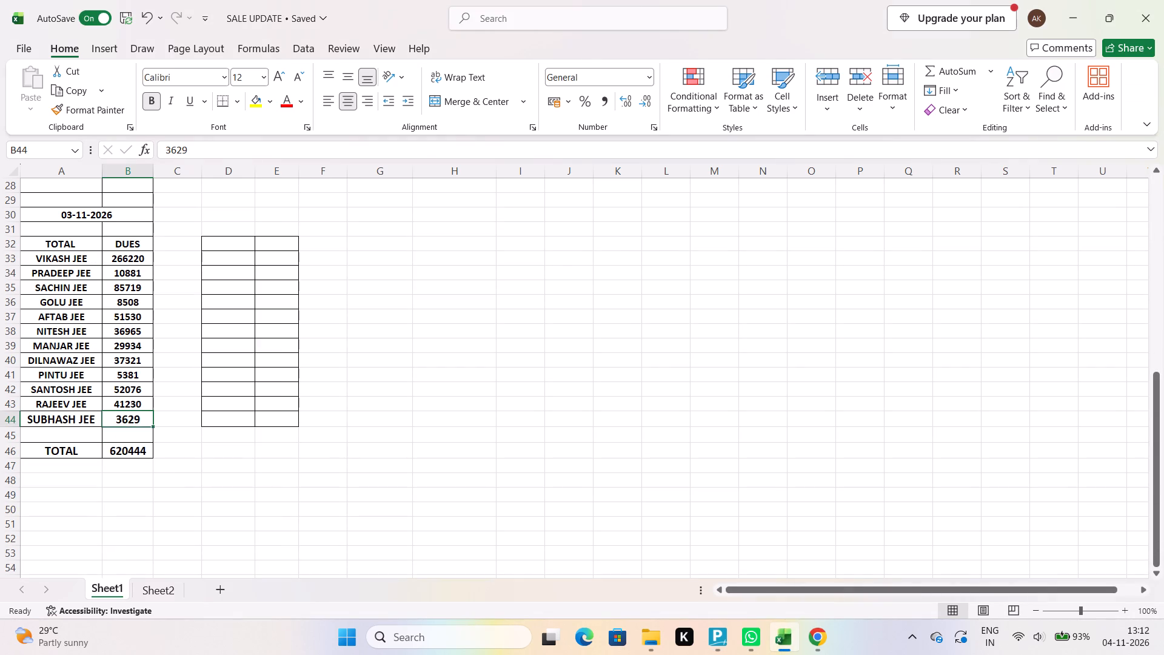
drag(130, 233, 130, 414)
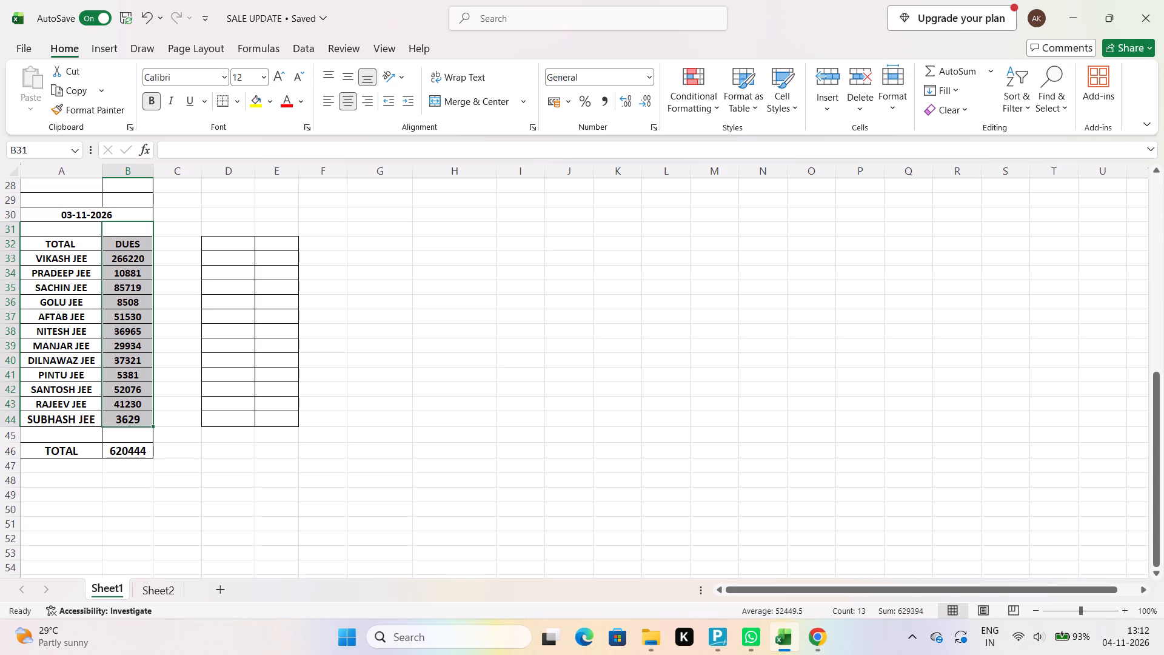
click(138, 454)
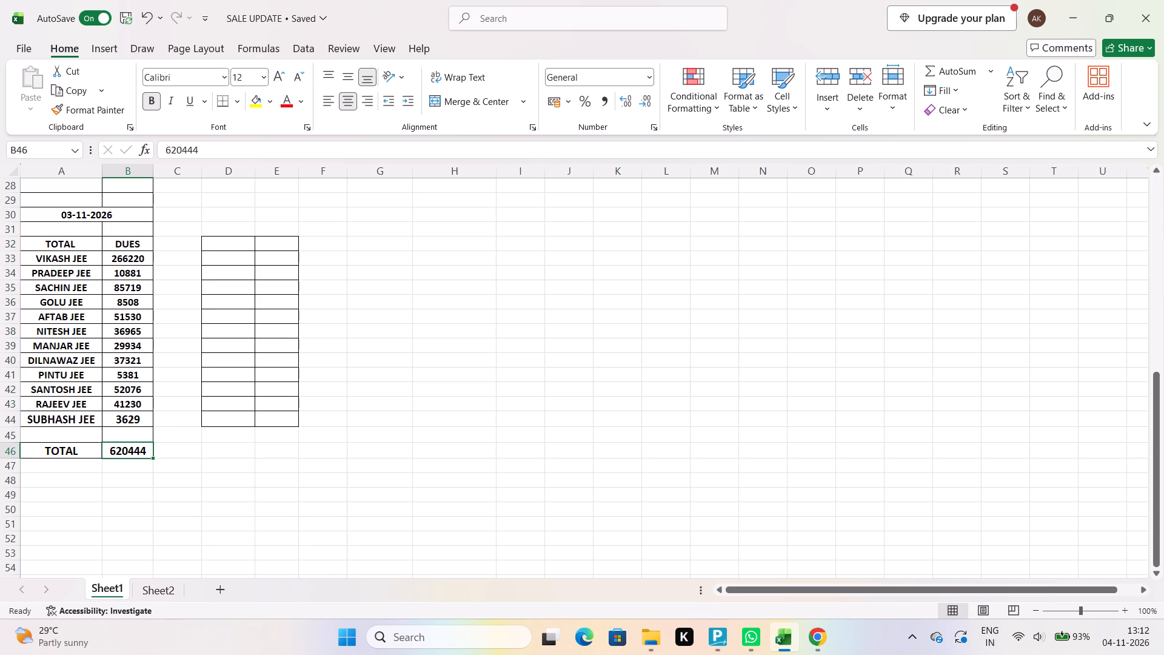
key(BackSpace)
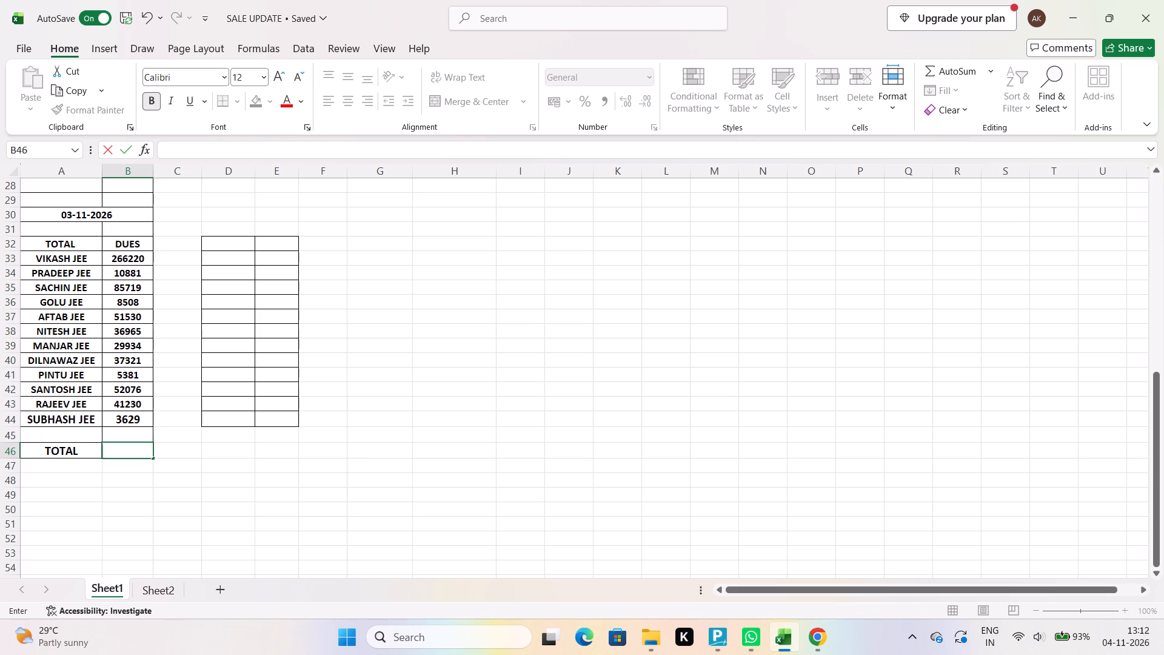
key(6)
text(29394)
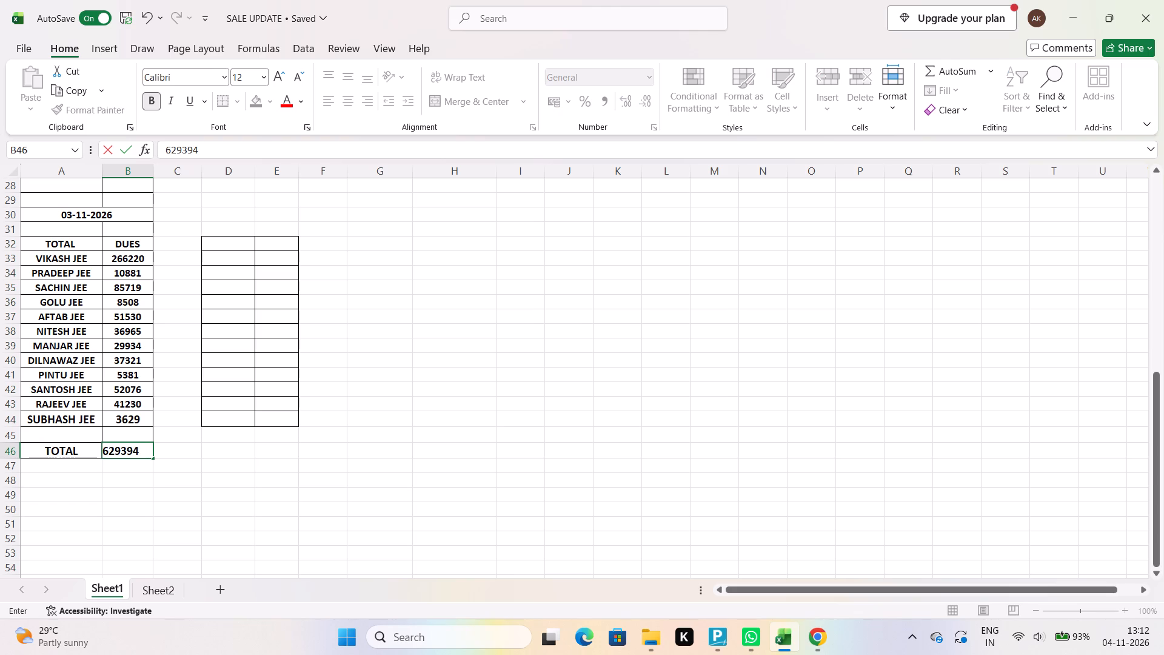
drag(129, 233, 117, 404)
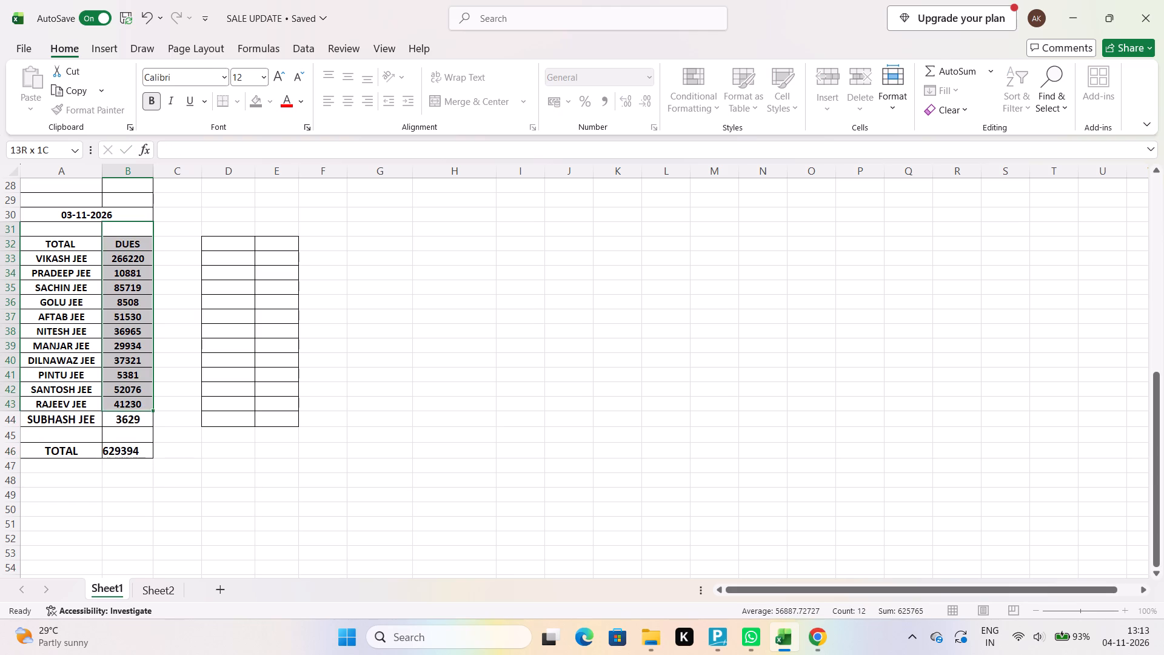
drag(117, 404, 118, 420)
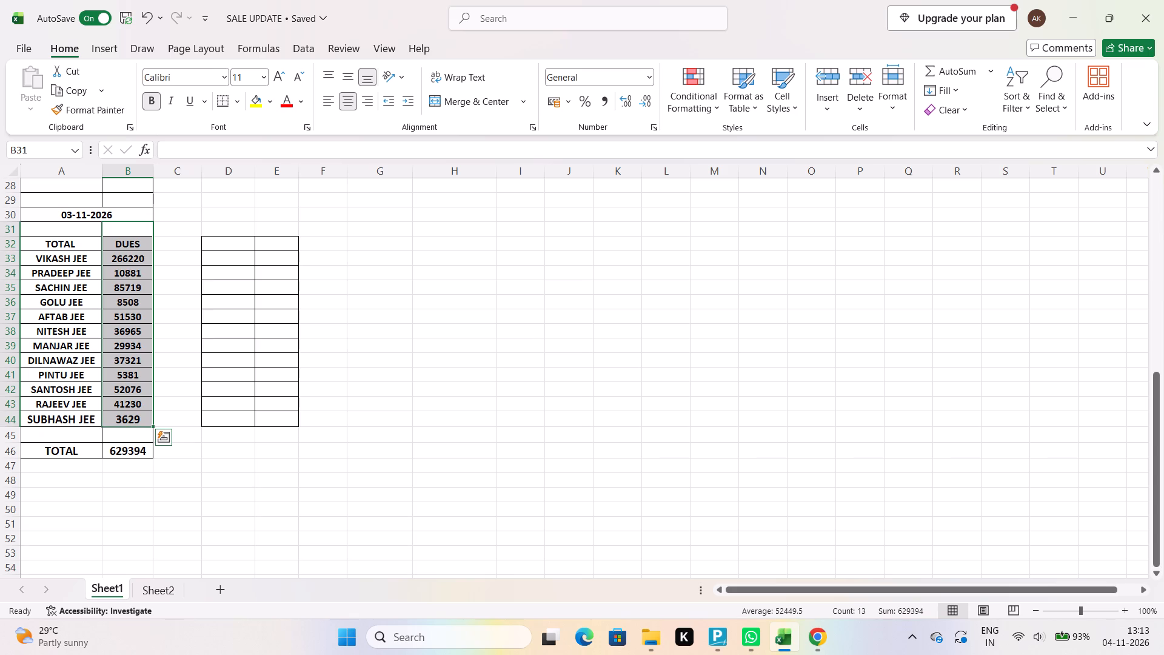
click(161, 479)
Review the 03-11-2026 sales table and check the sum of the ACCOUNT entries in G4:G13 against the TOTAL row.
scroll(475, 355, up, 7)
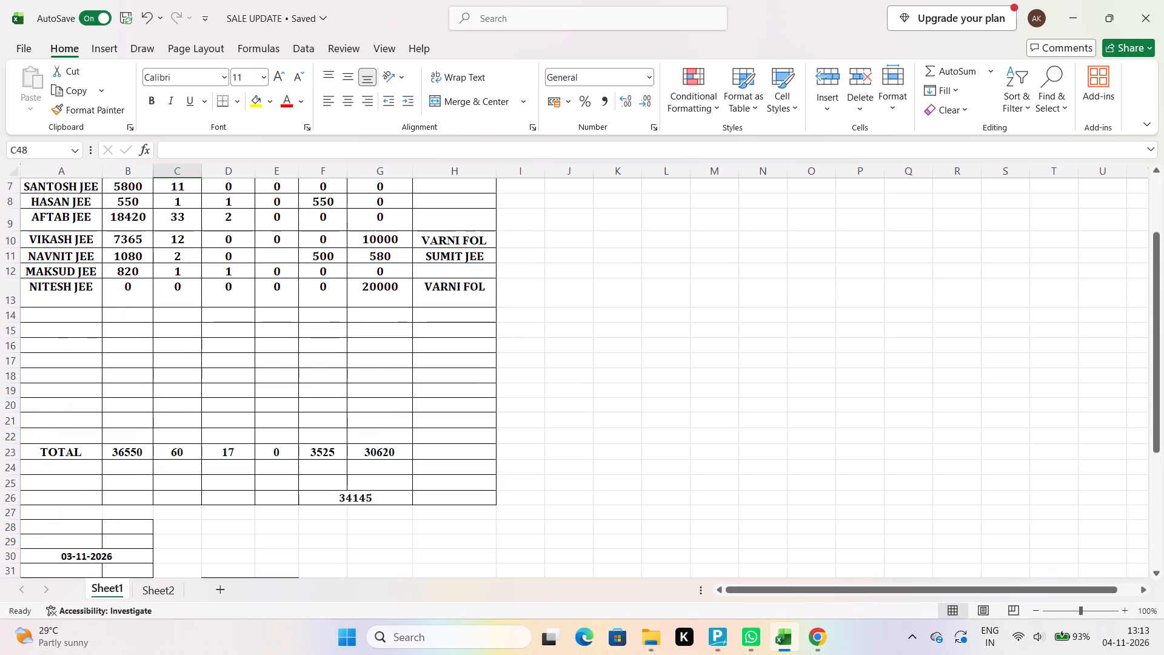
scroll(471, 357, up, 2)
scroll(355, 421, down, 4)
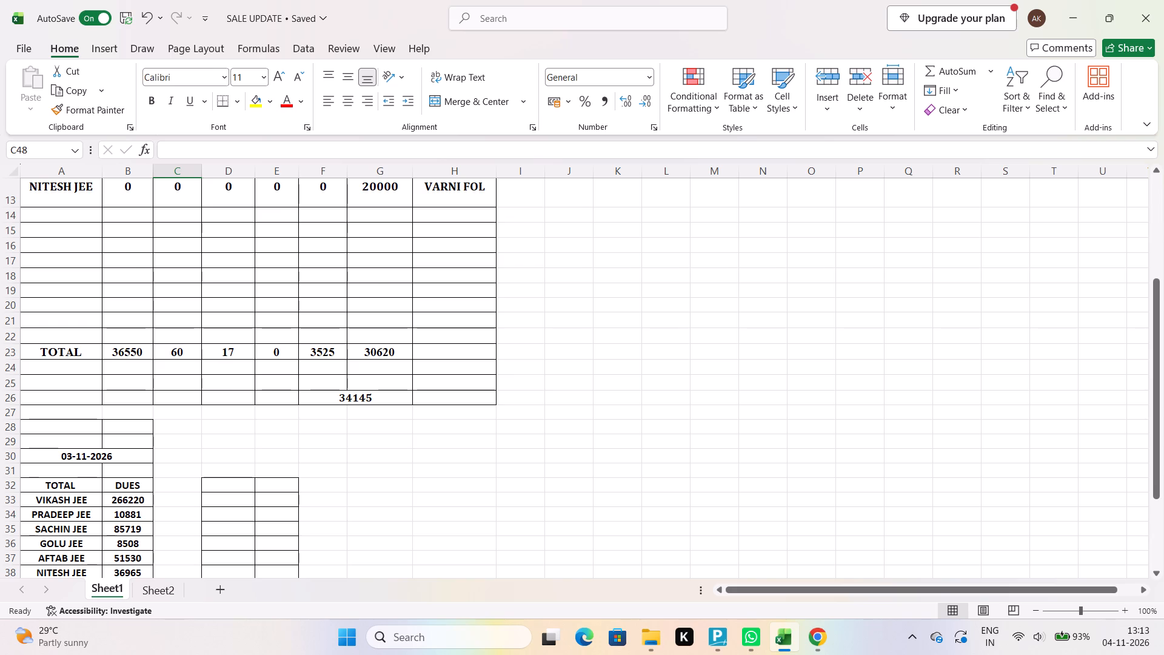
scroll(362, 293, up, 4)
drag(384, 243, 373, 397)
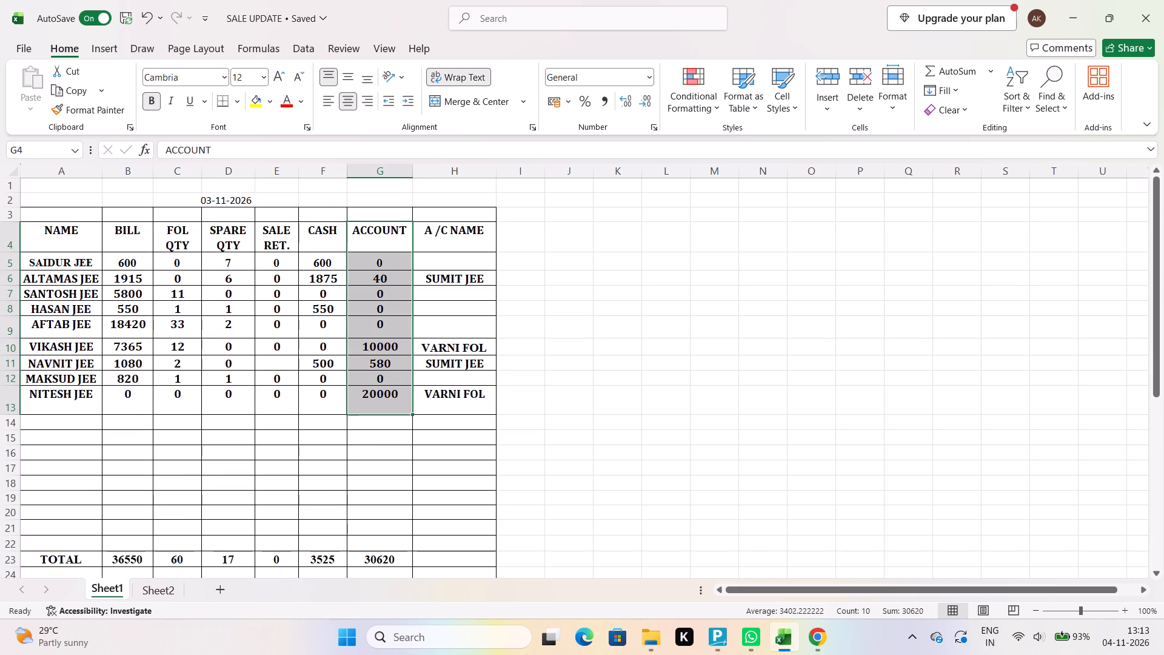
scroll(379, 406, down, 1)
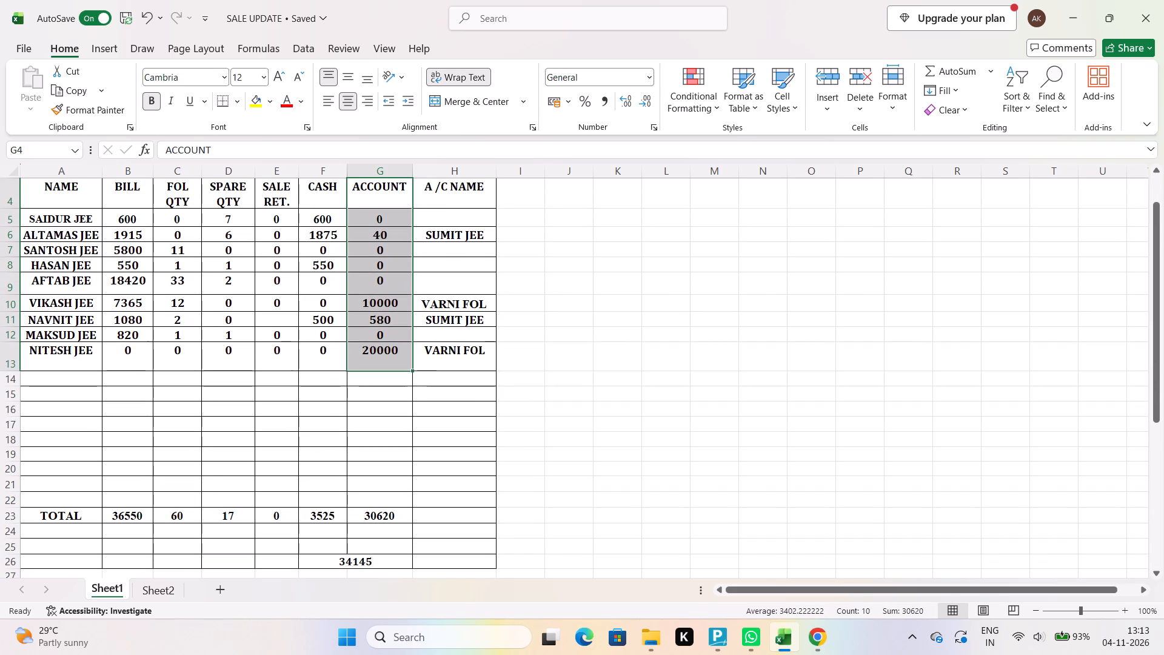
Check the sums of the CASH, SPARE QTY, FOL QTY and BILL columns, rows 4 to 13, against the TOTAL row.
drag(321, 204, 321, 348)
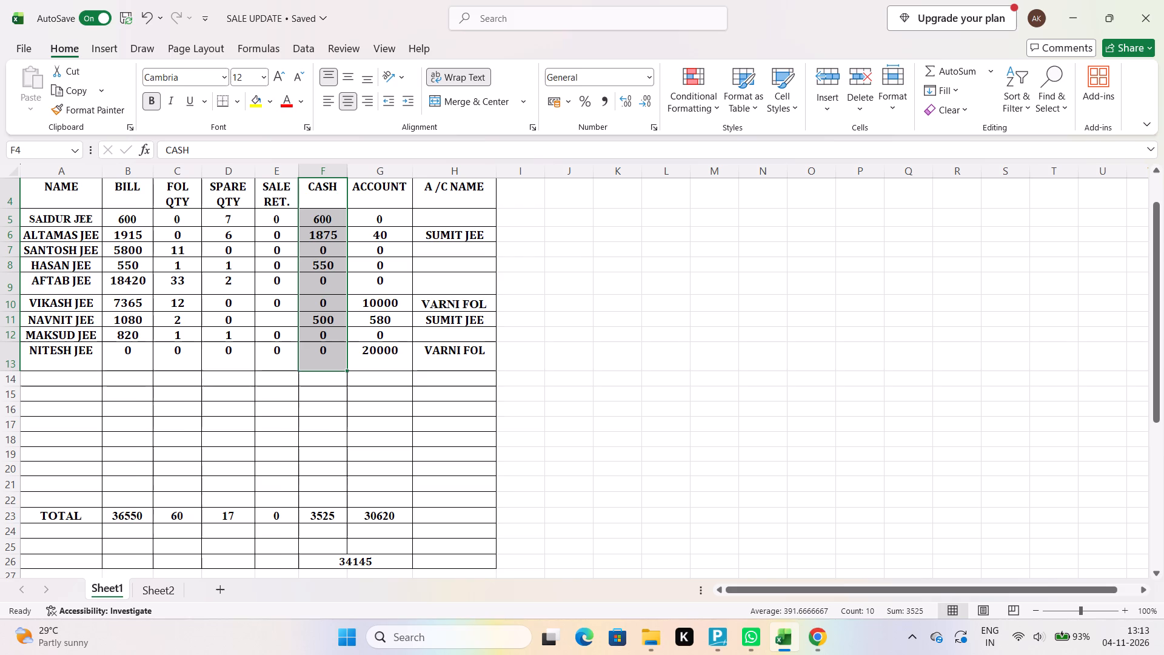
drag(227, 200, 230, 339)
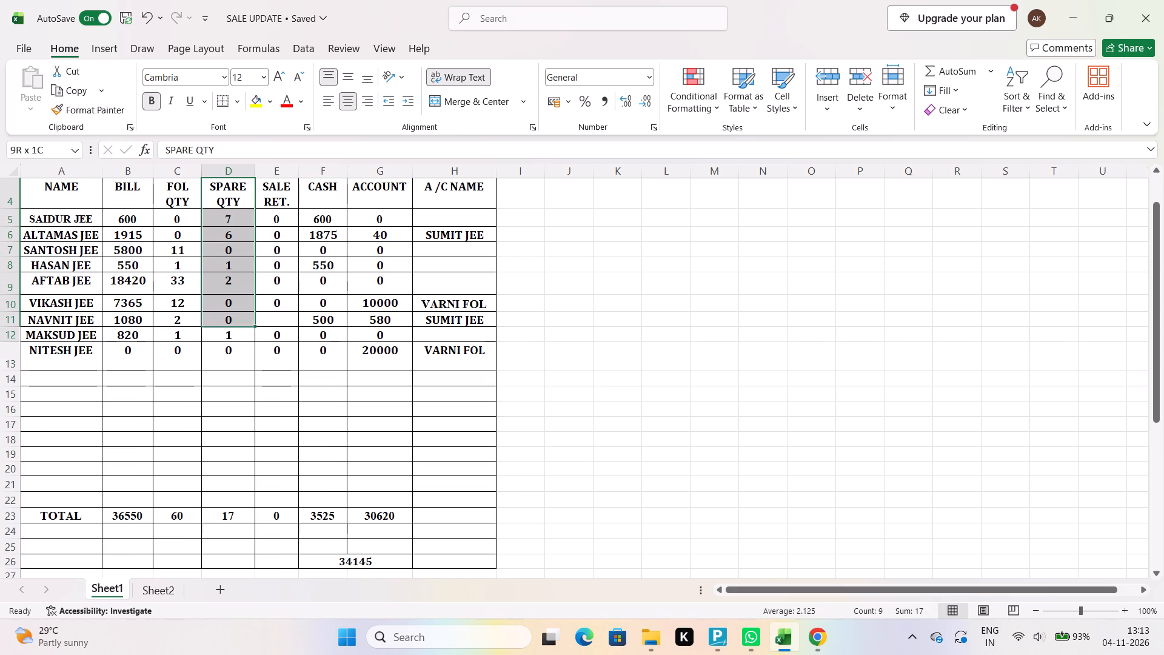
drag(230, 339, 229, 349)
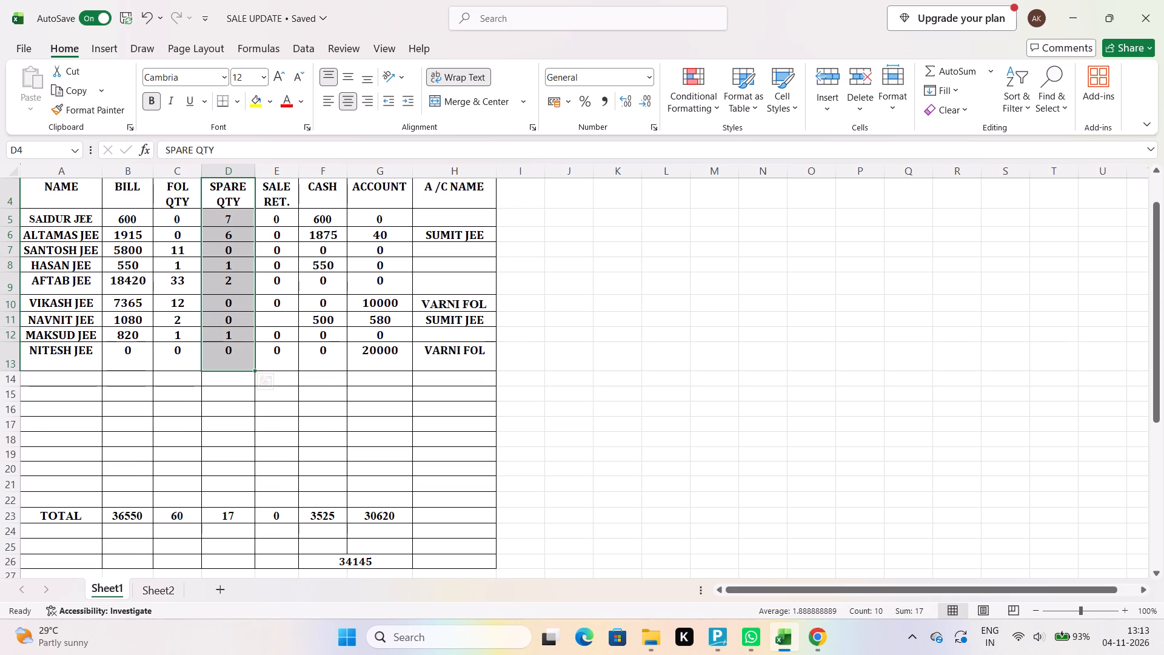
drag(174, 200, 170, 355)
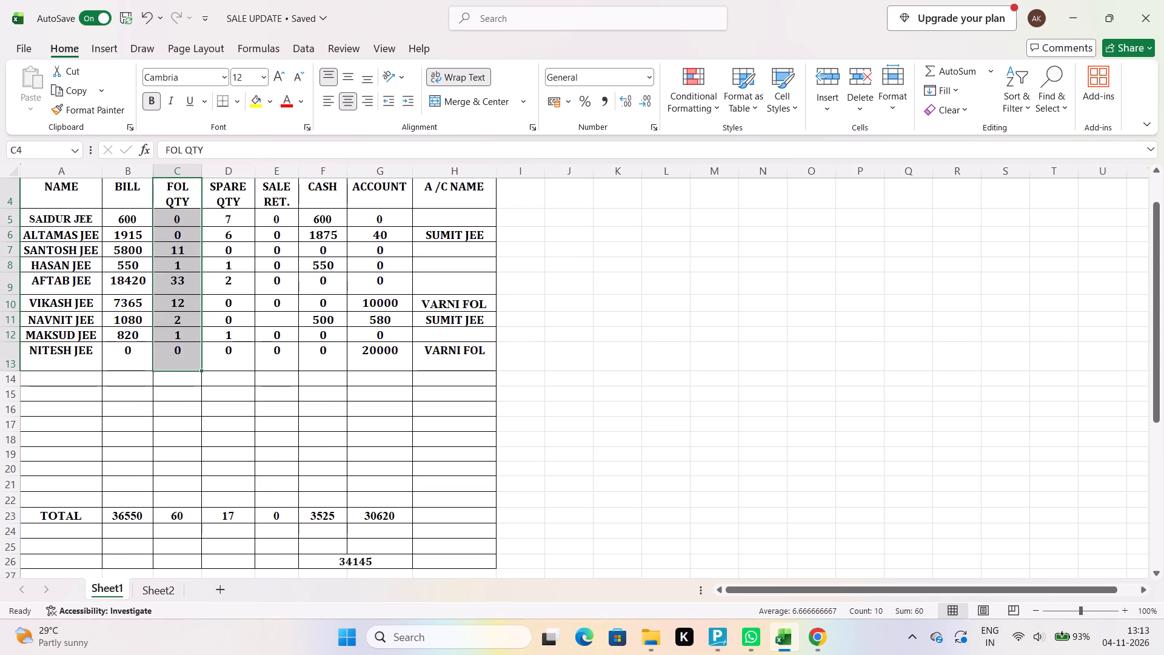
drag(124, 193, 129, 348)
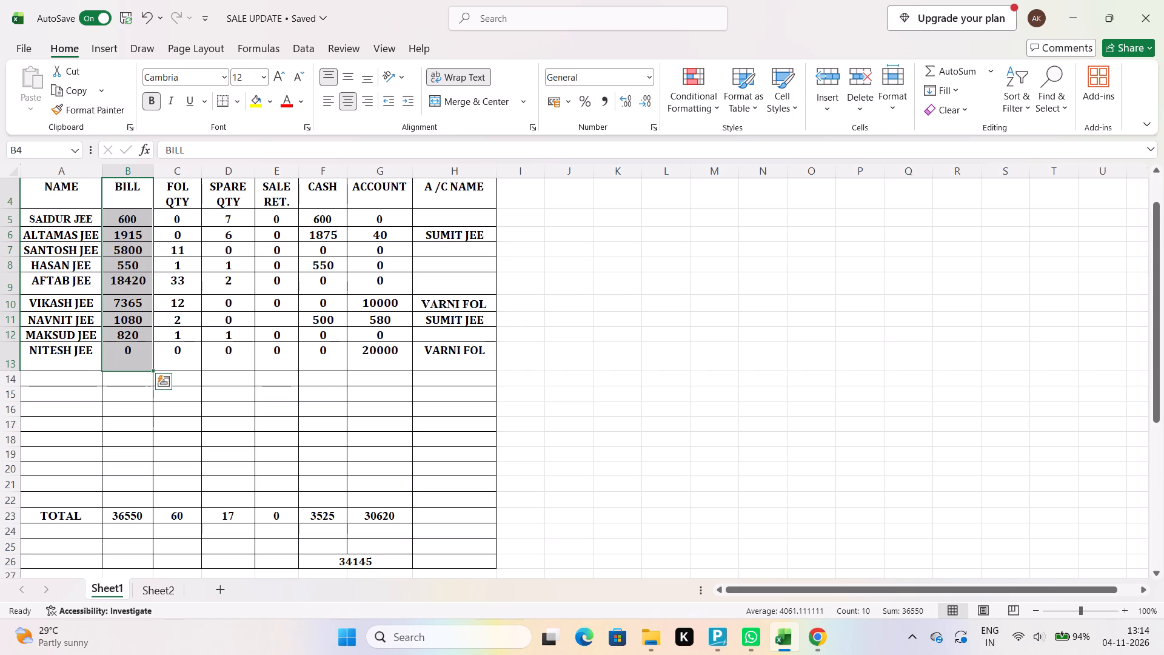
Go over the customer names in A5:A13 and recheck the sum of the bills in B5:B13 against the BILL total.
click(752, 280)
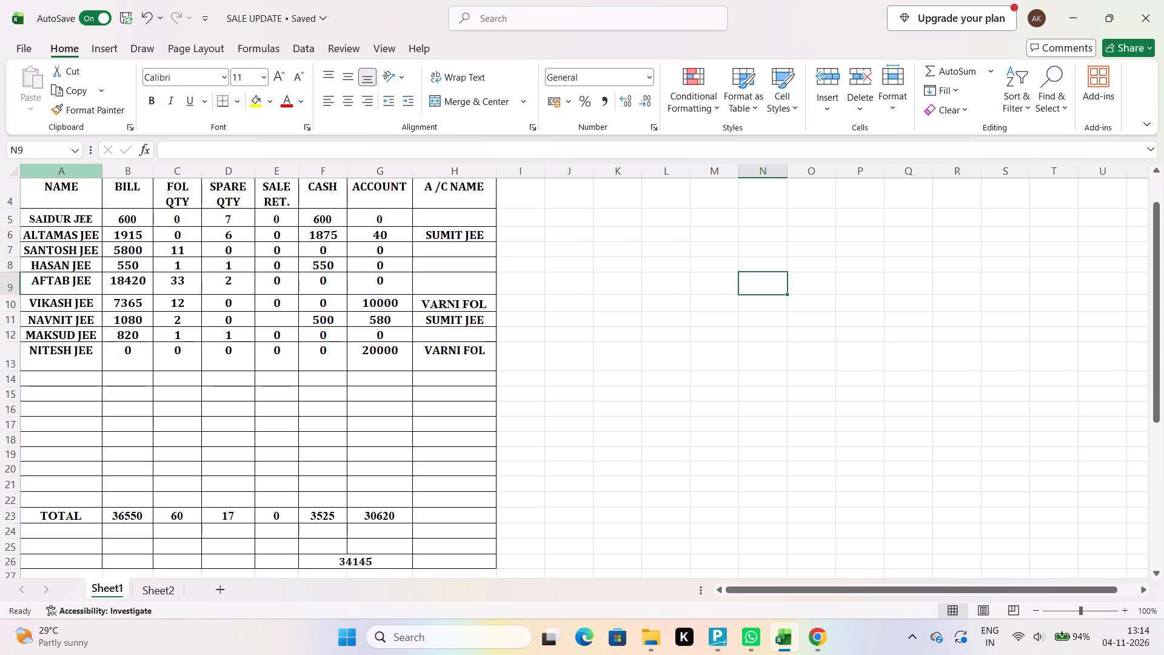
drag(64, 213, 64, 245)
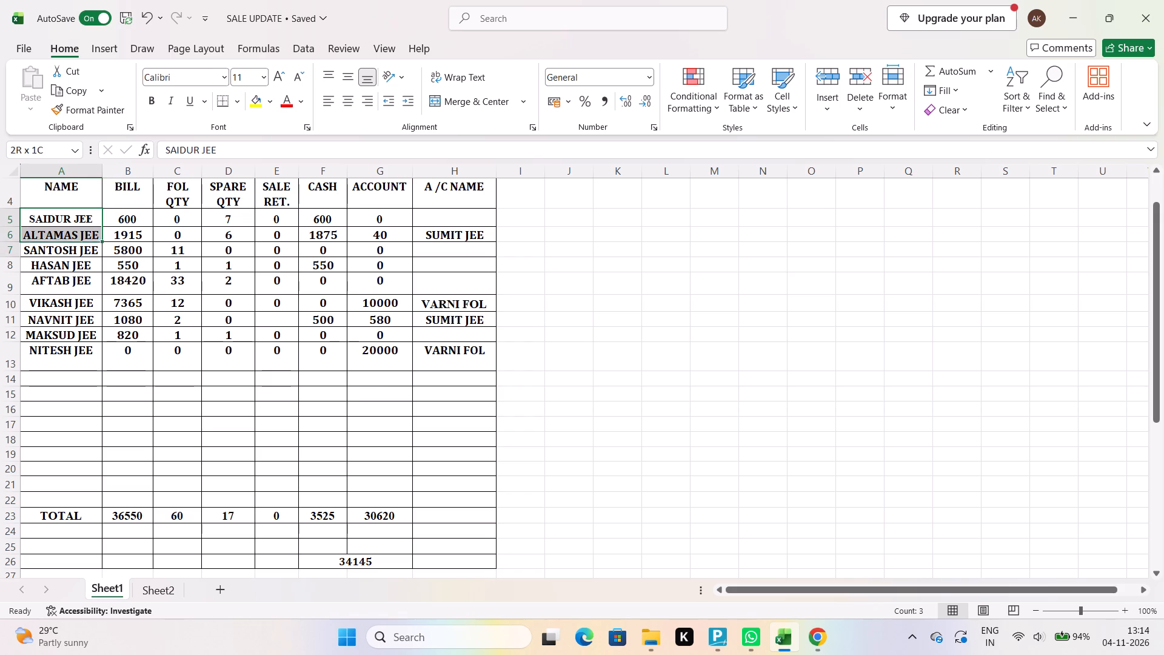
drag(64, 245, 68, 345)
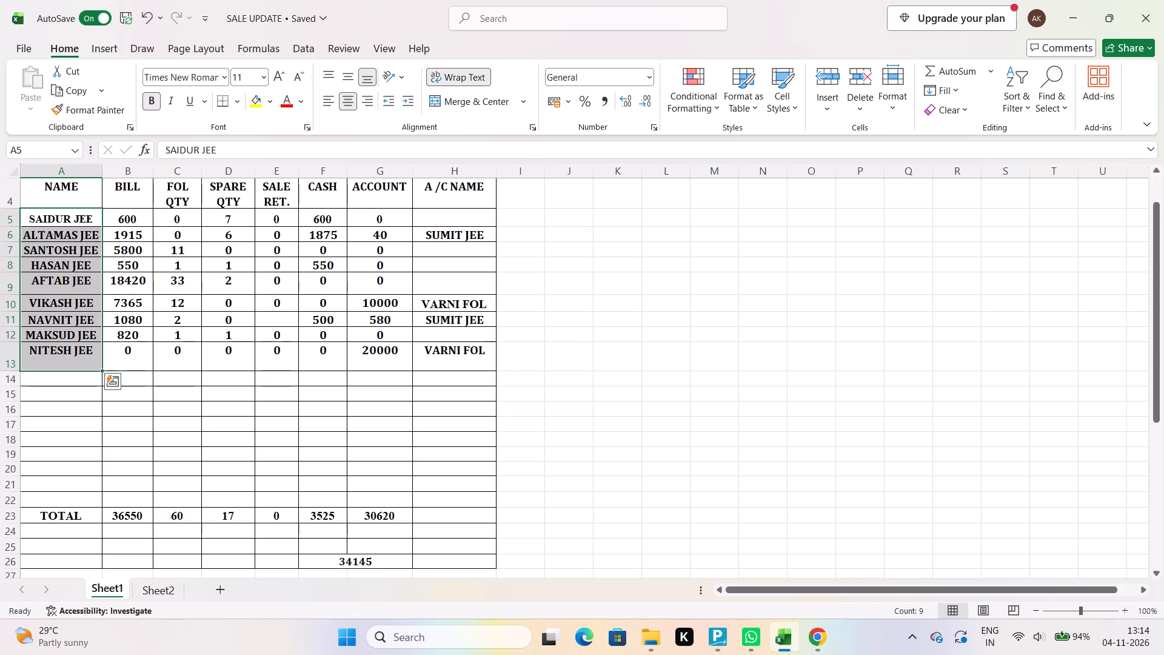
drag(138, 212, 132, 275)
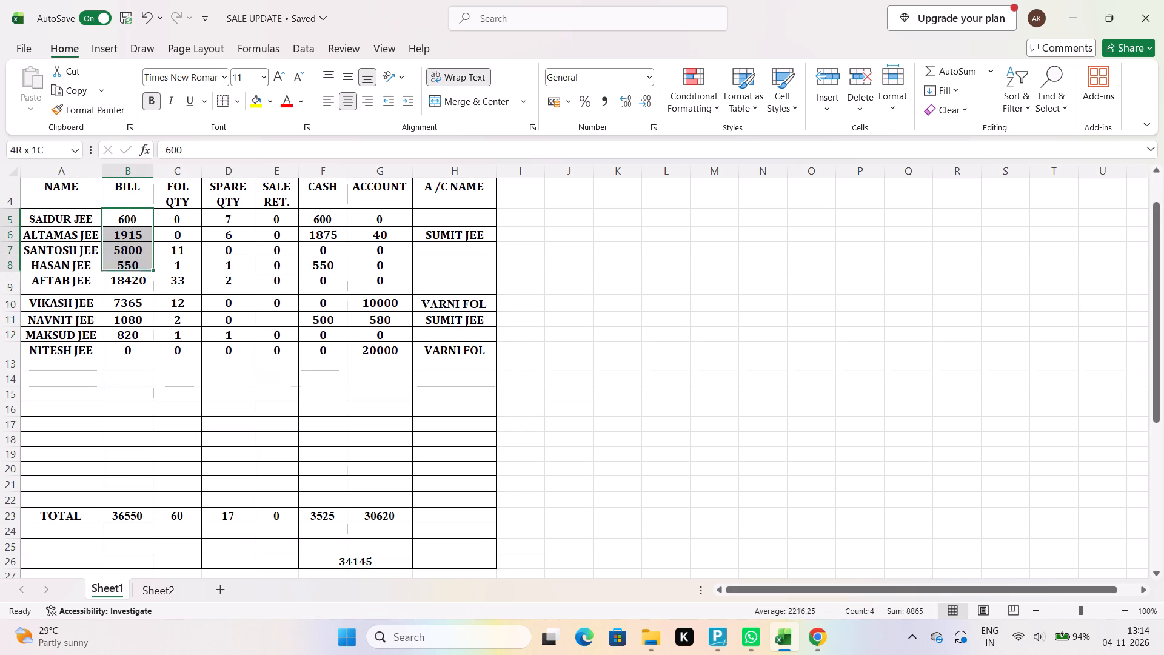
drag(132, 275, 132, 344)
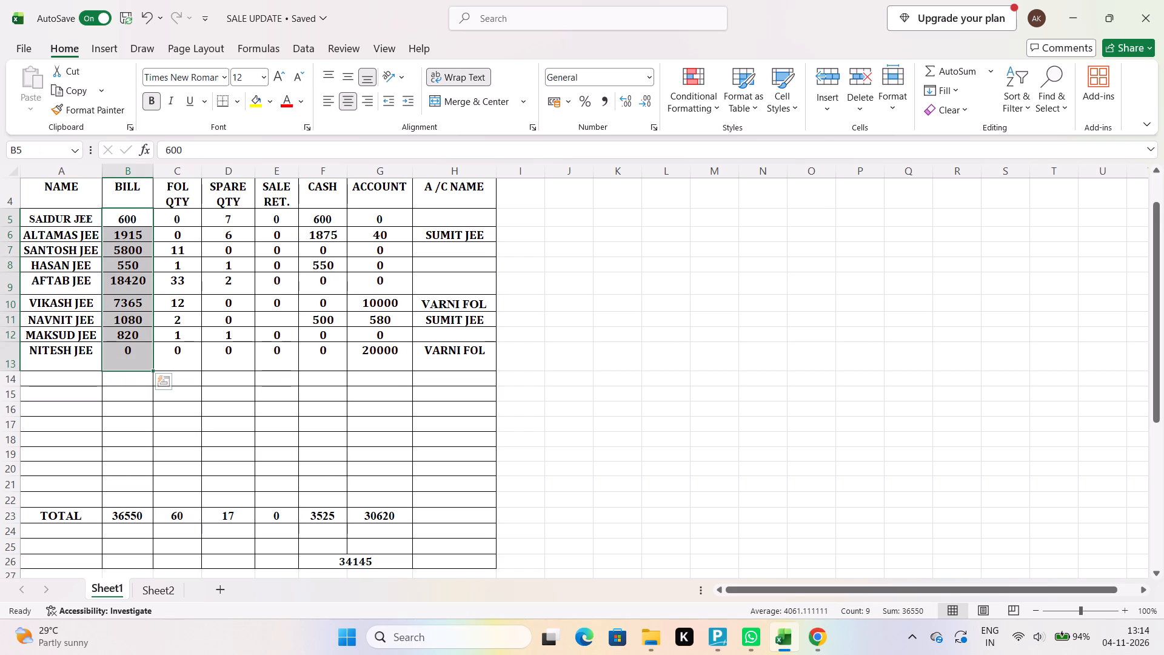
click(674, 361)
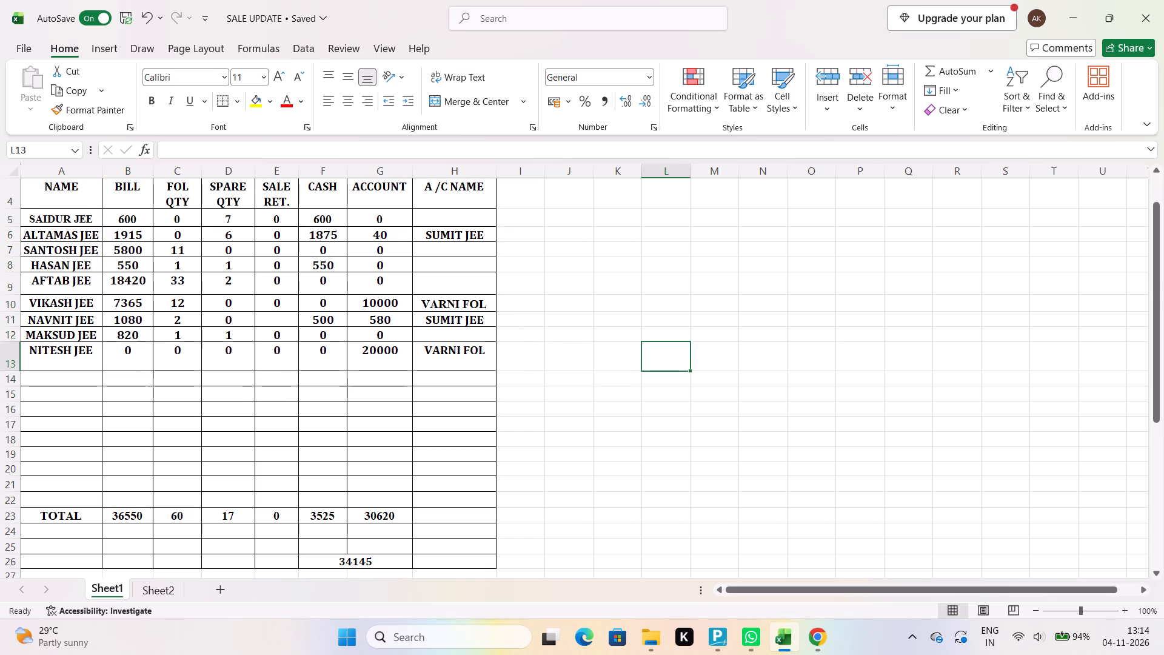
drag(125, 210, 125, 274)
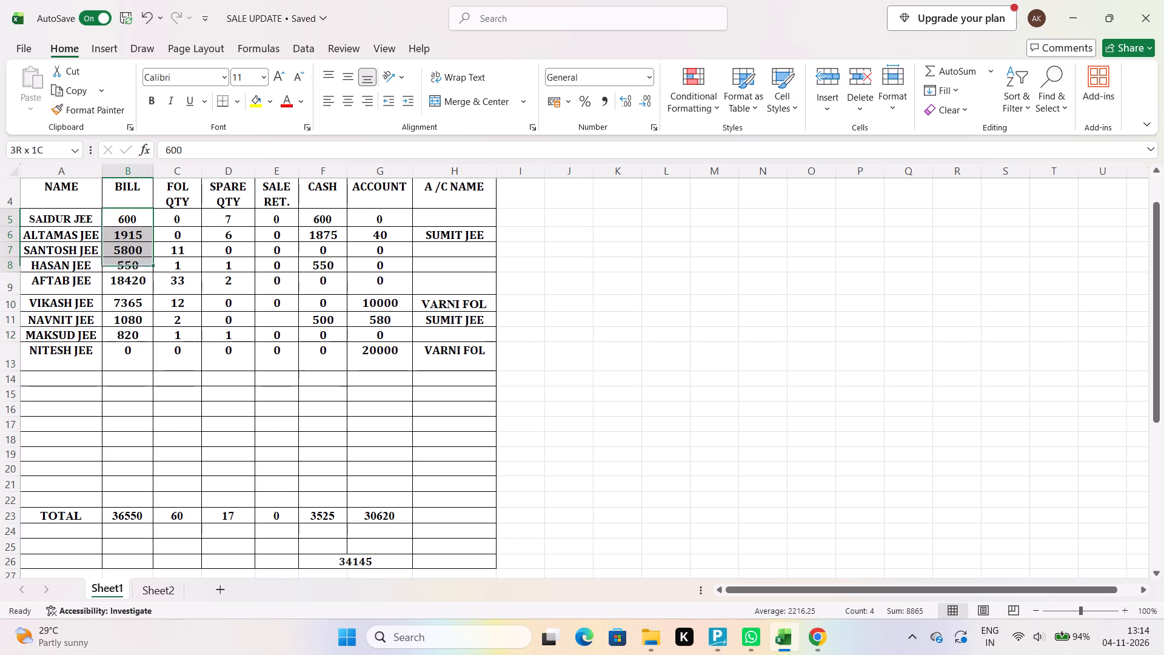
drag(125, 274, 125, 356)
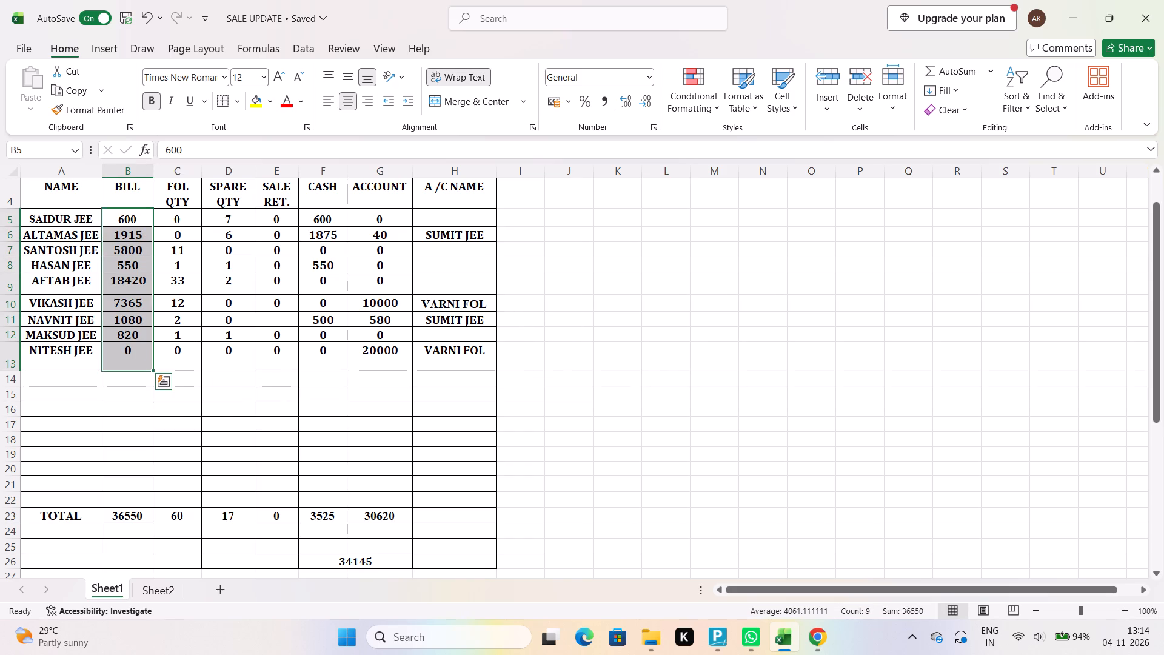
Check the sum of the CASH and ACCOUNT totals in F23:G23 against the combined total in row 26.
scroll(326, 502, down, 2)
drag(306, 398, 347, 399)
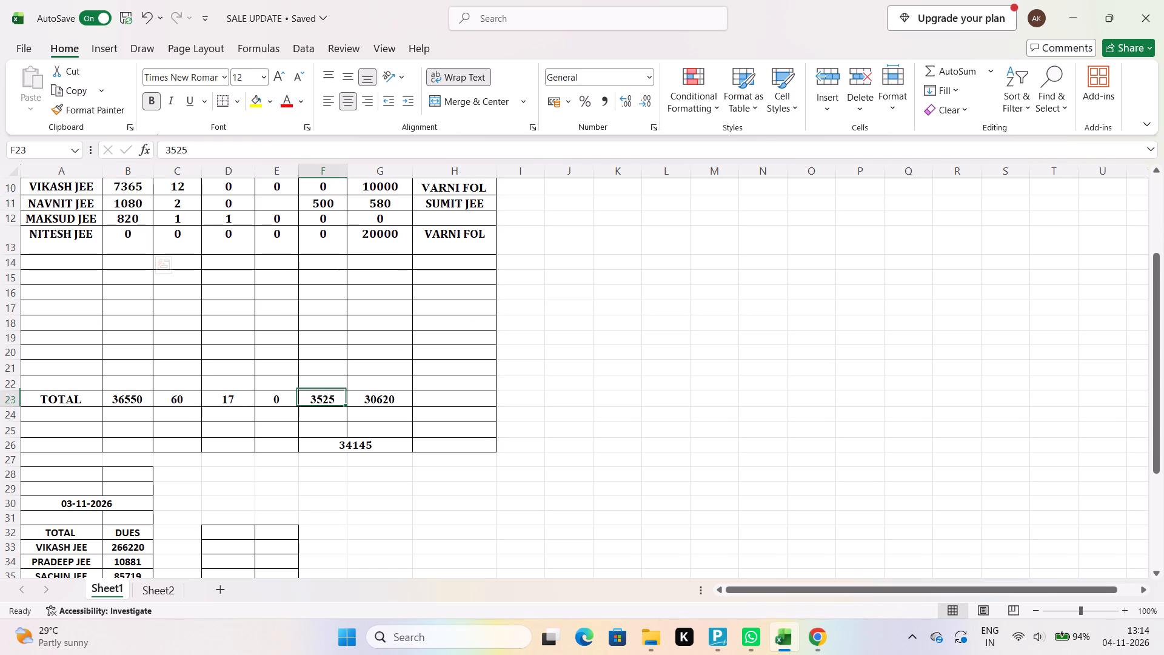
drag(347, 399, 358, 401)
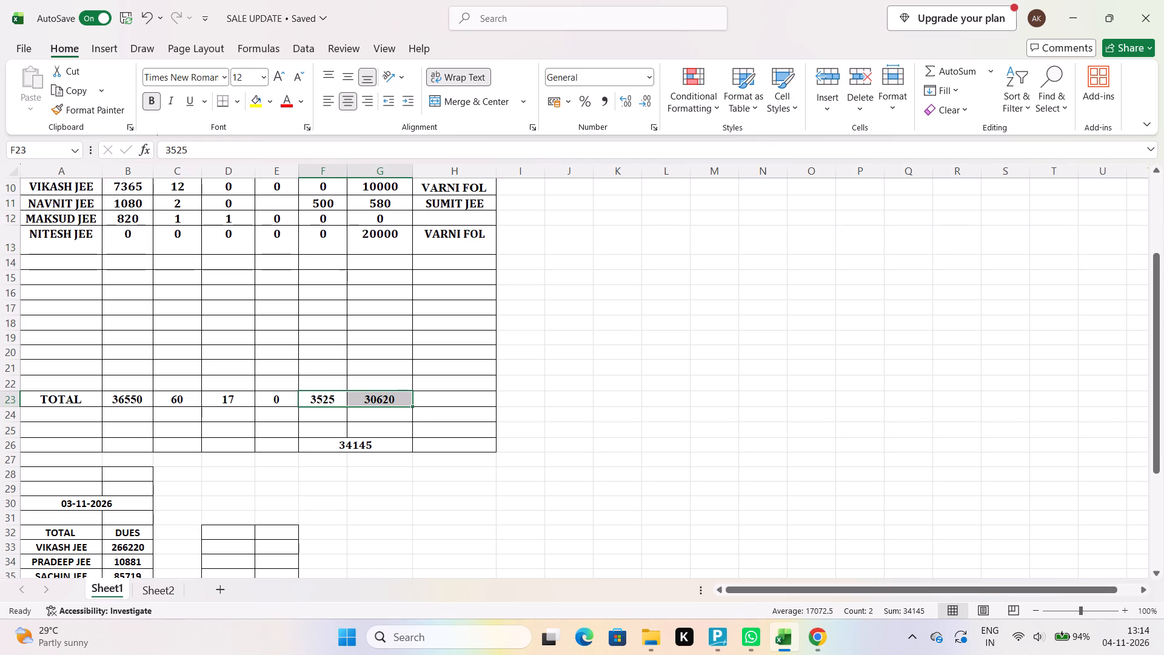
click(610, 522)
Open the VIKASH ledger in TallyPrime and compare its closing balance with the dues in B33 of the Excel sheet.
scroll(295, 526, down, 3)
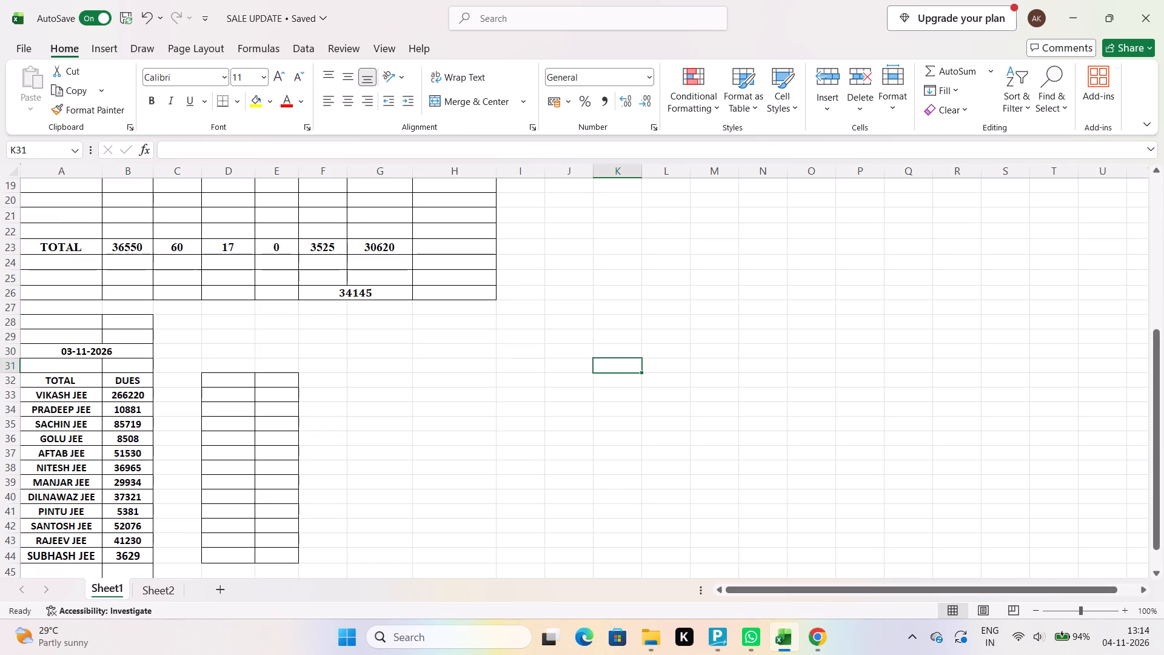
scroll(136, 409, down, 1)
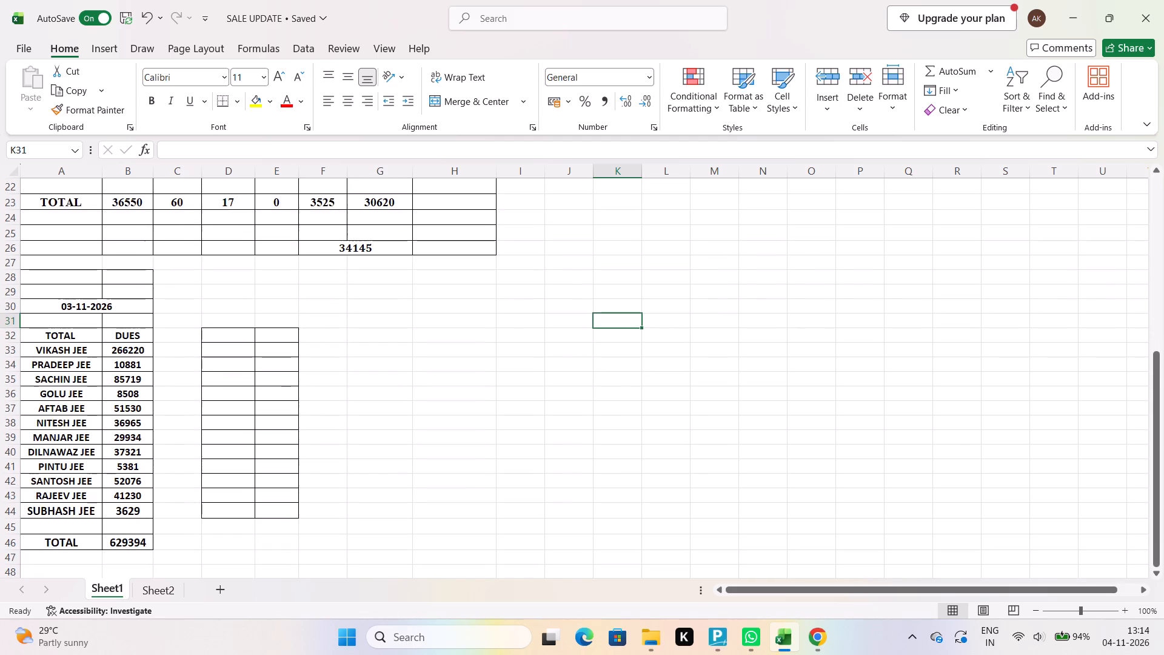
click(136, 351)
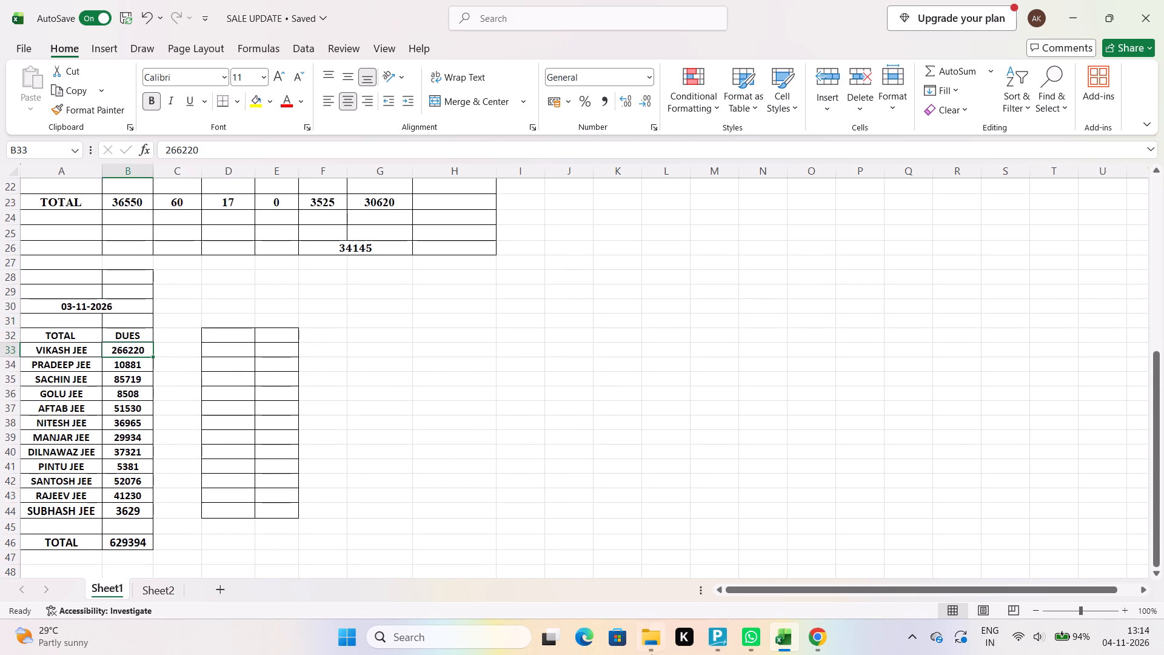
click(720, 639)
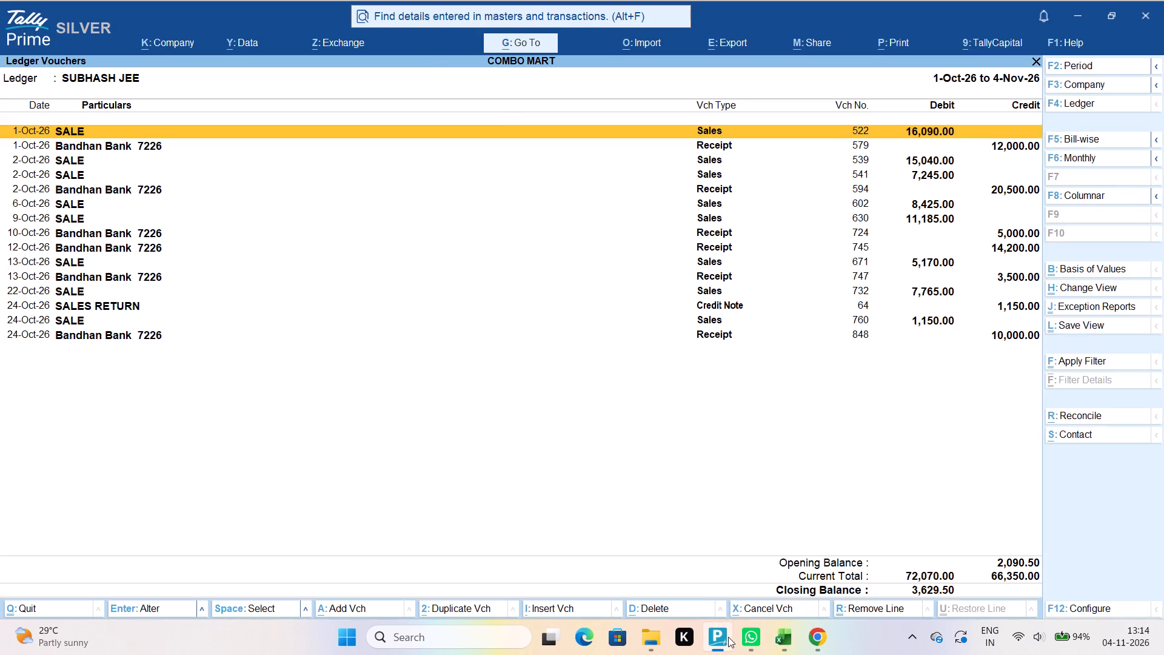
key(Escape)
text(VIKASH)
key(Return)
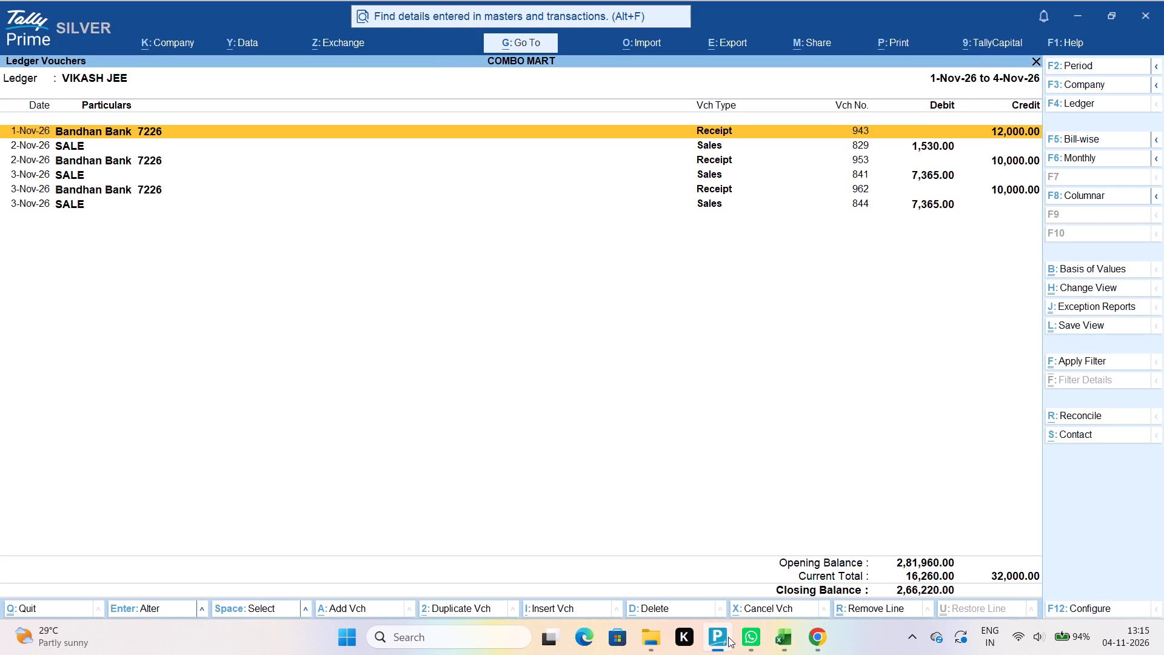
click(784, 634)
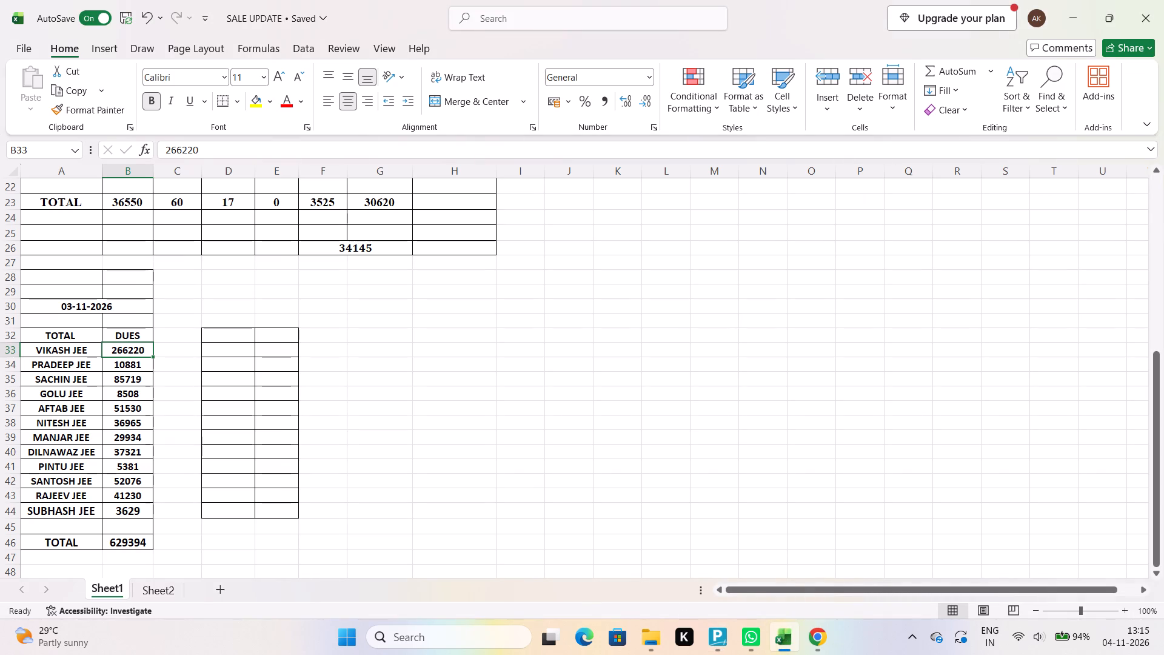
click(720, 630)
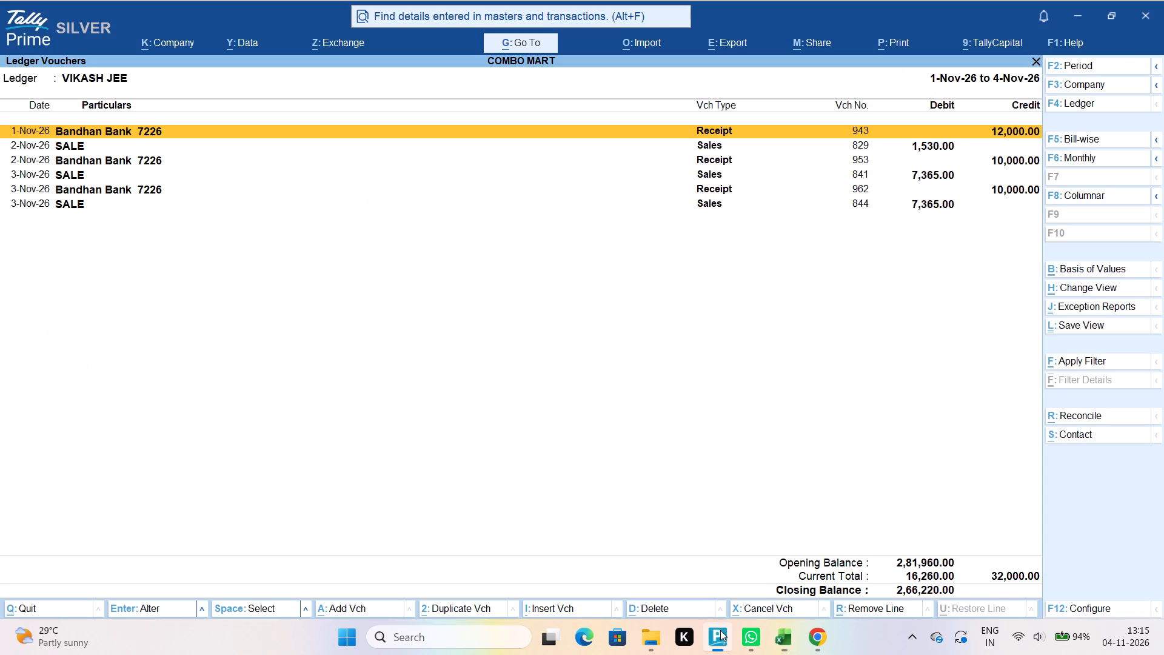
click(789, 634)
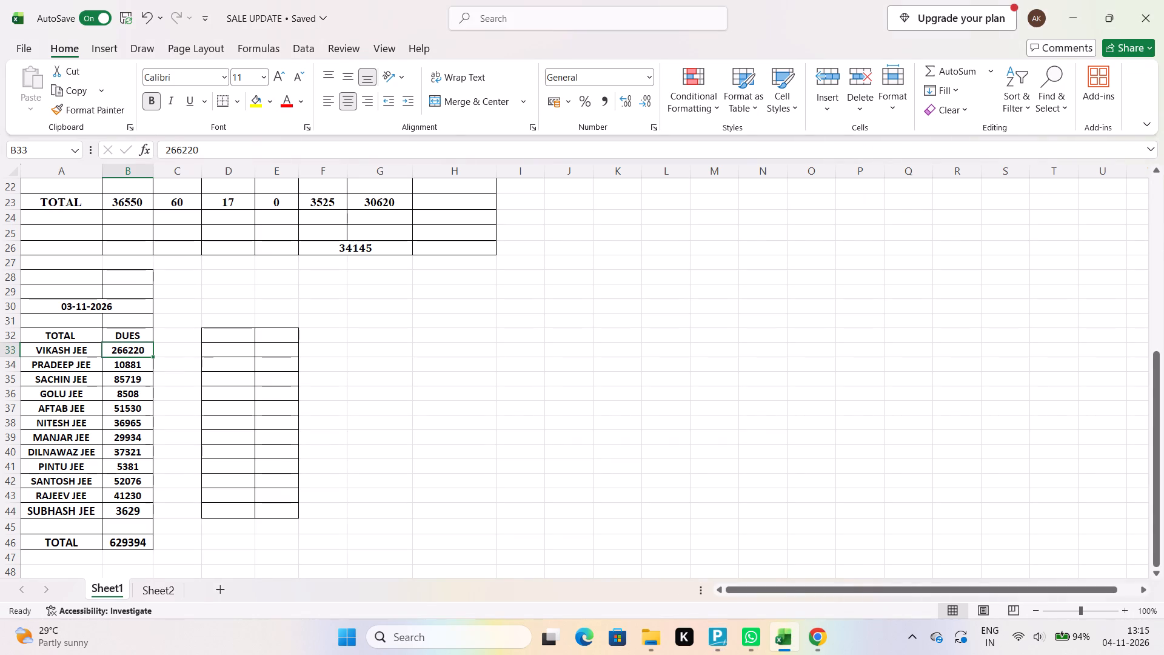
Review the customer dues from B34 to B43 one by one, and check the dues column's sum down to SUBHASH against the TOTAL in B46.
click(130, 364)
click(129, 381)
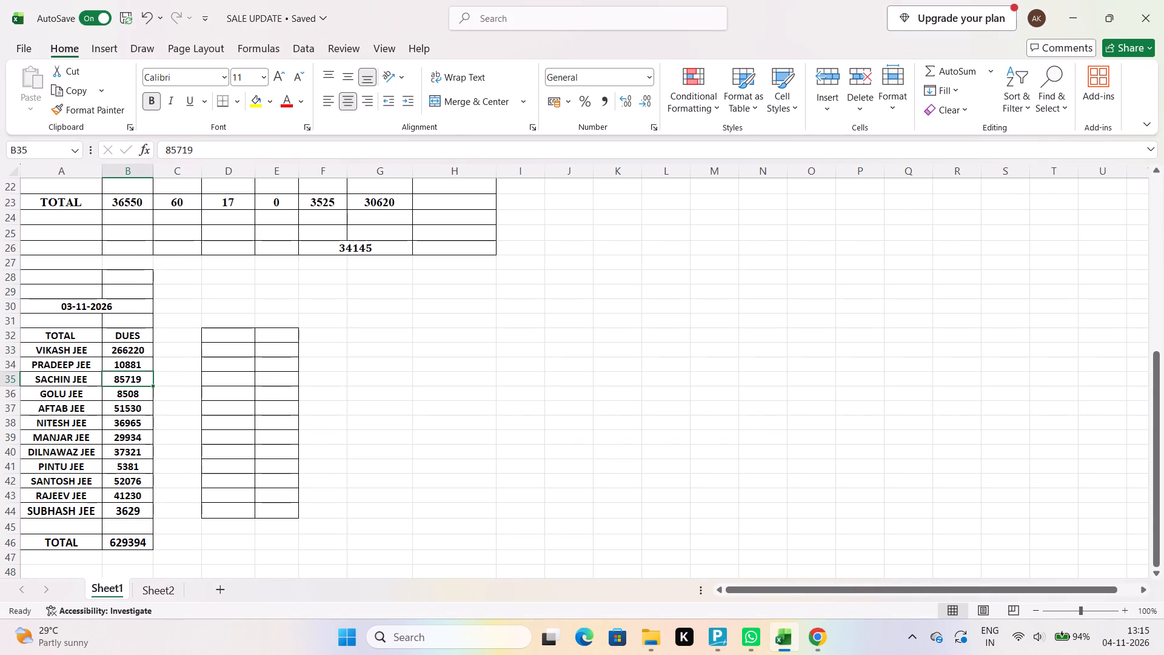
click(134, 391)
click(137, 411)
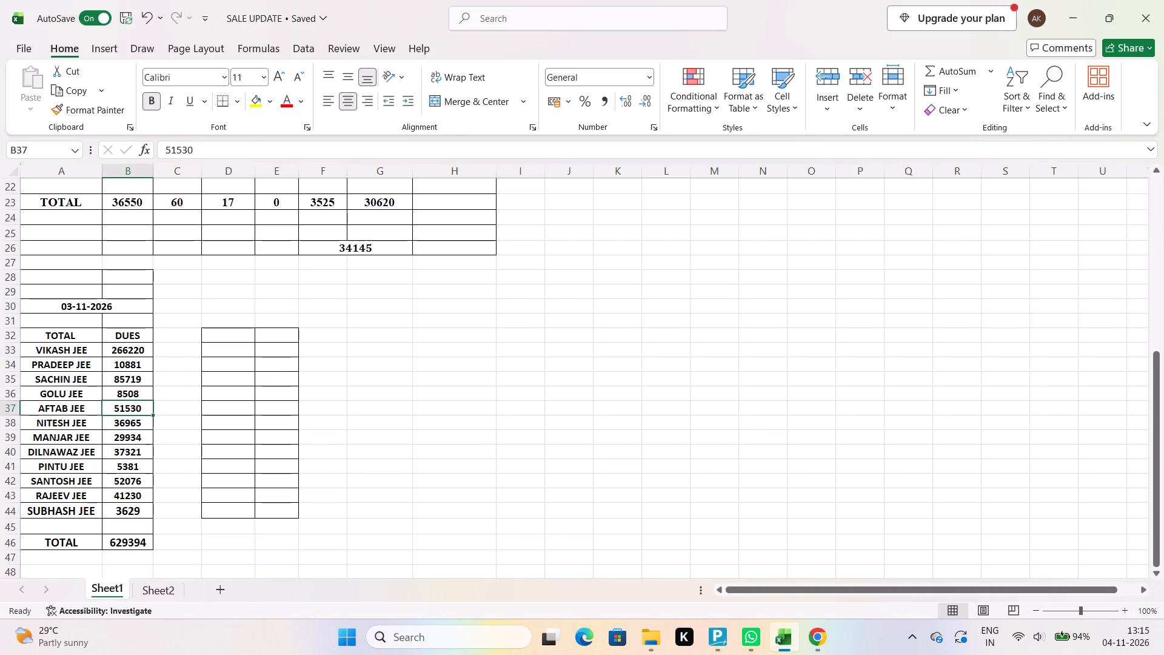
click(139, 421)
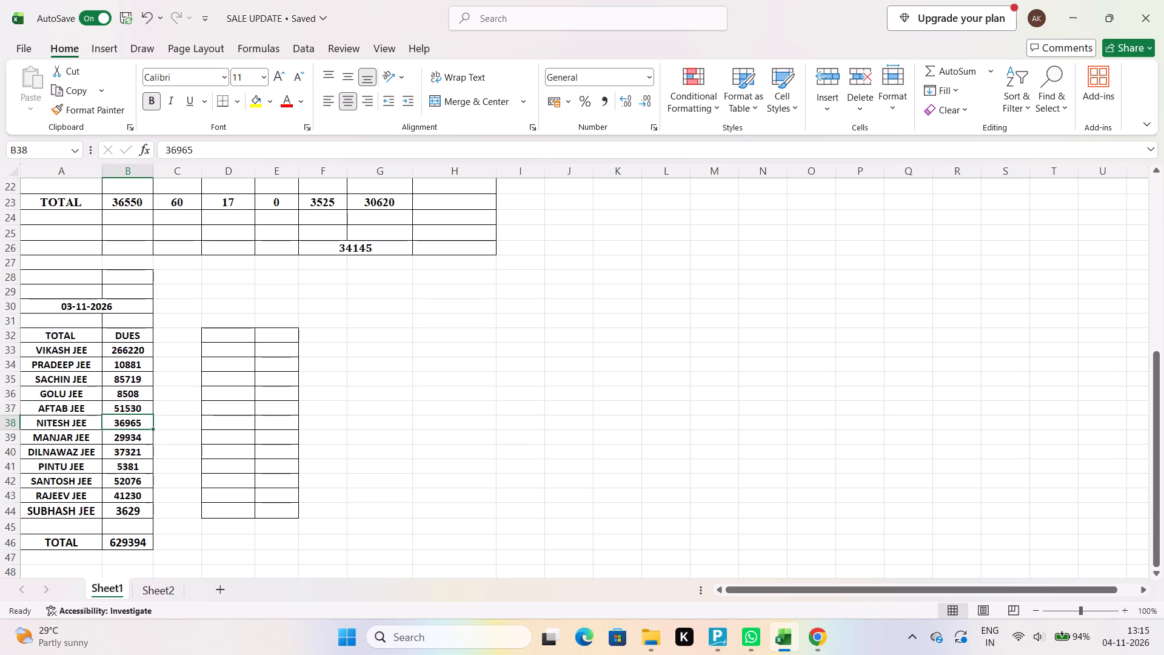
click(139, 438)
click(139, 454)
click(132, 467)
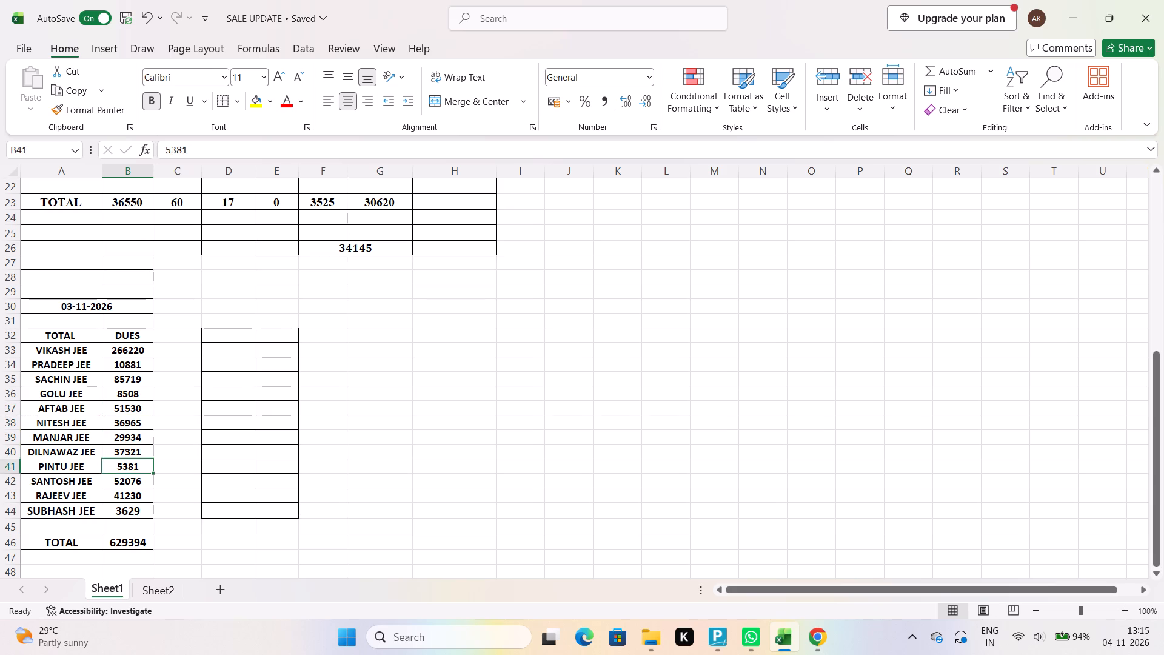
click(132, 483)
click(133, 494)
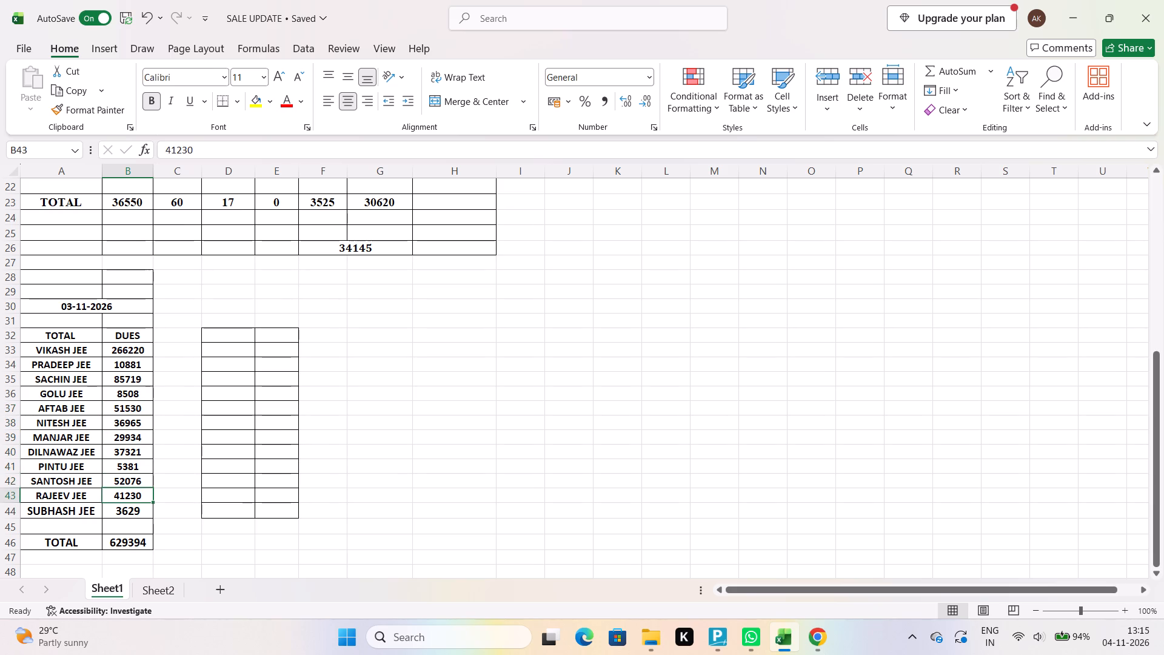
drag(136, 315, 135, 418)
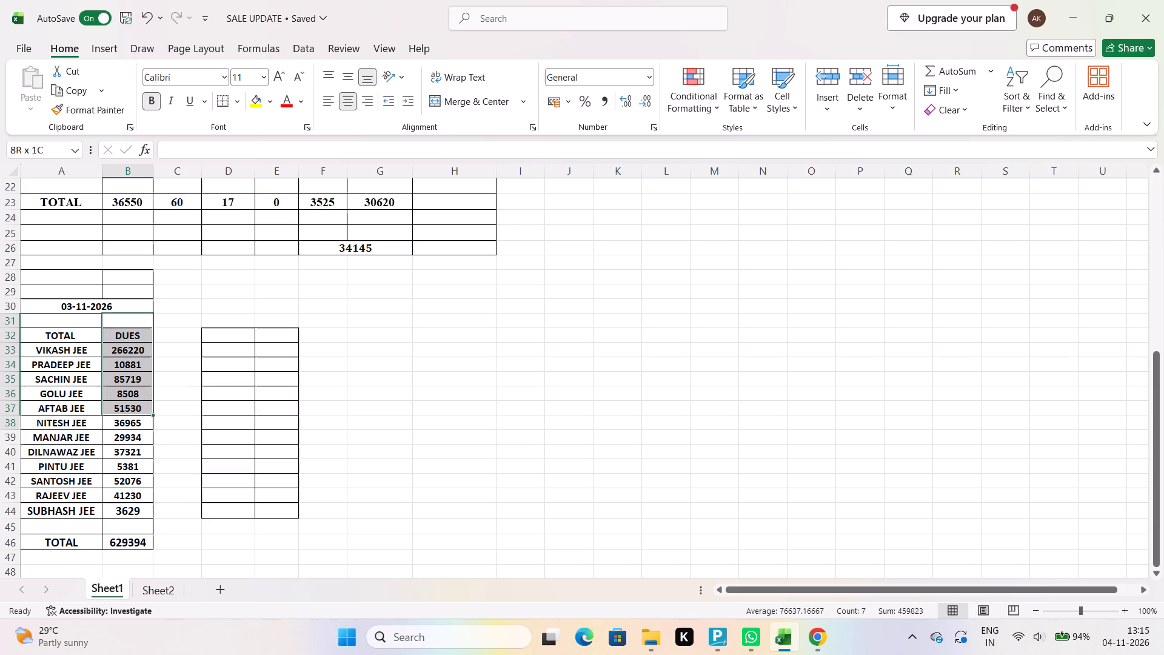
drag(135, 418, 133, 509)
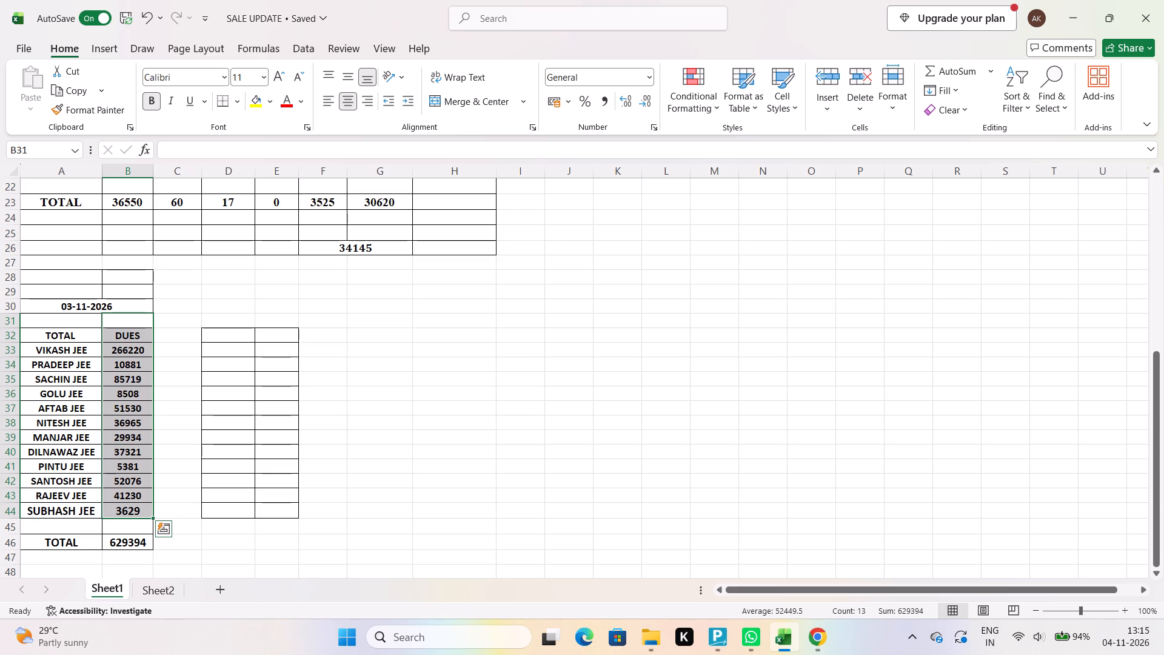
click(446, 460)
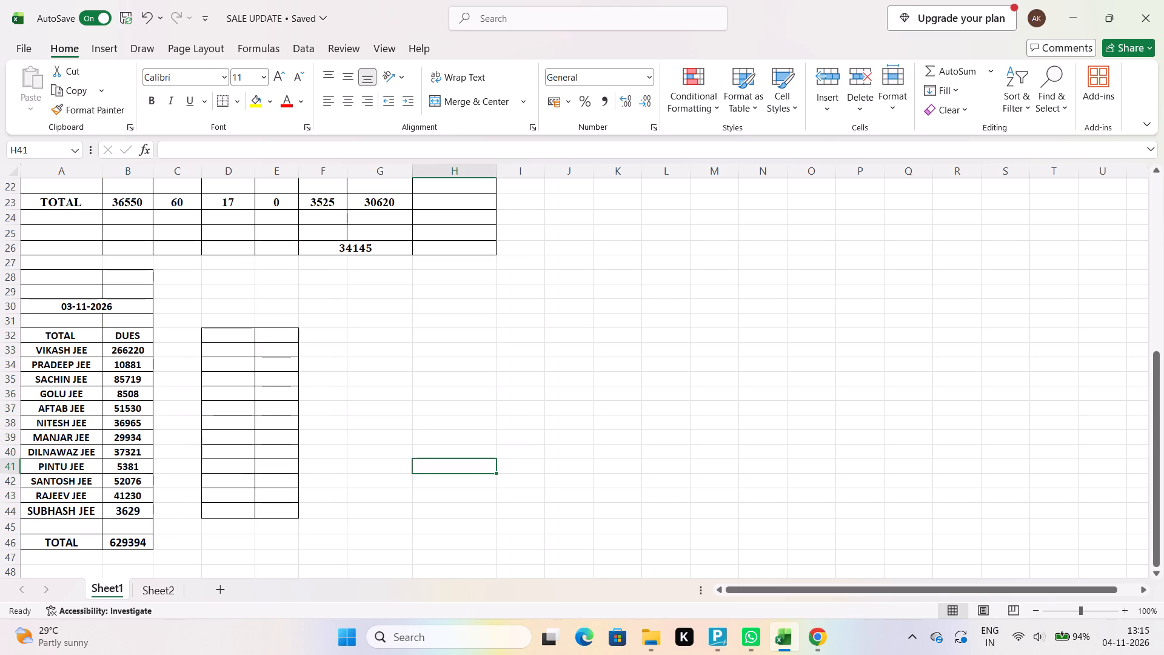
Print the active sales sheet with Microsoft Print to PDF as the printer.
scroll(467, 392, up, 10)
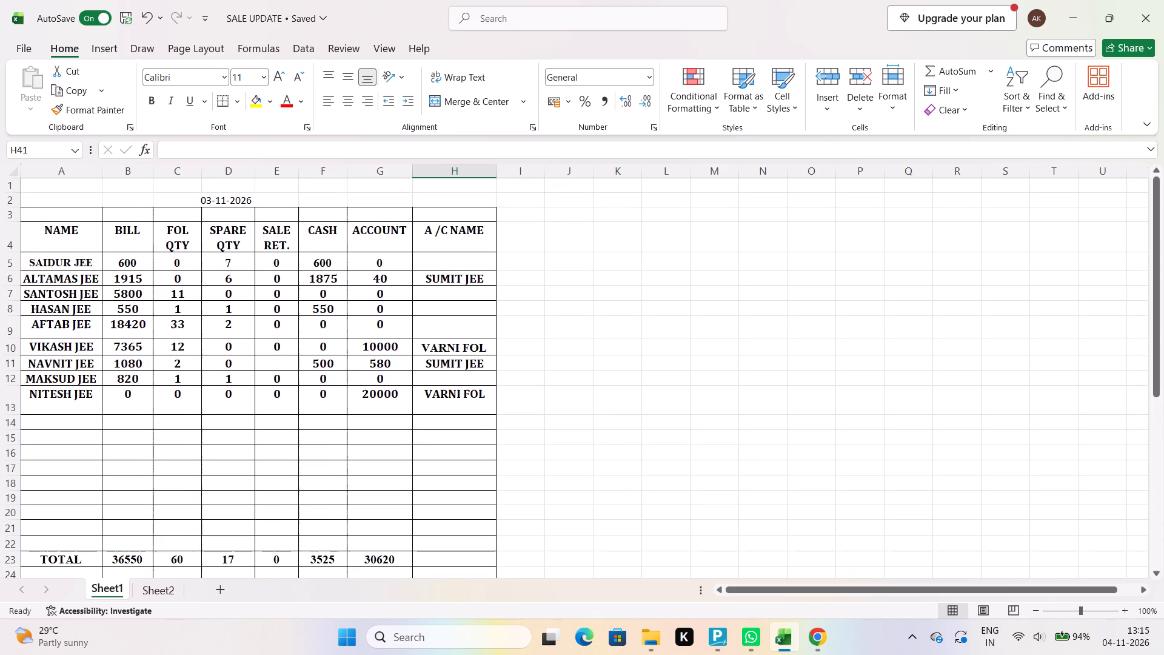
key(ctrl+p)
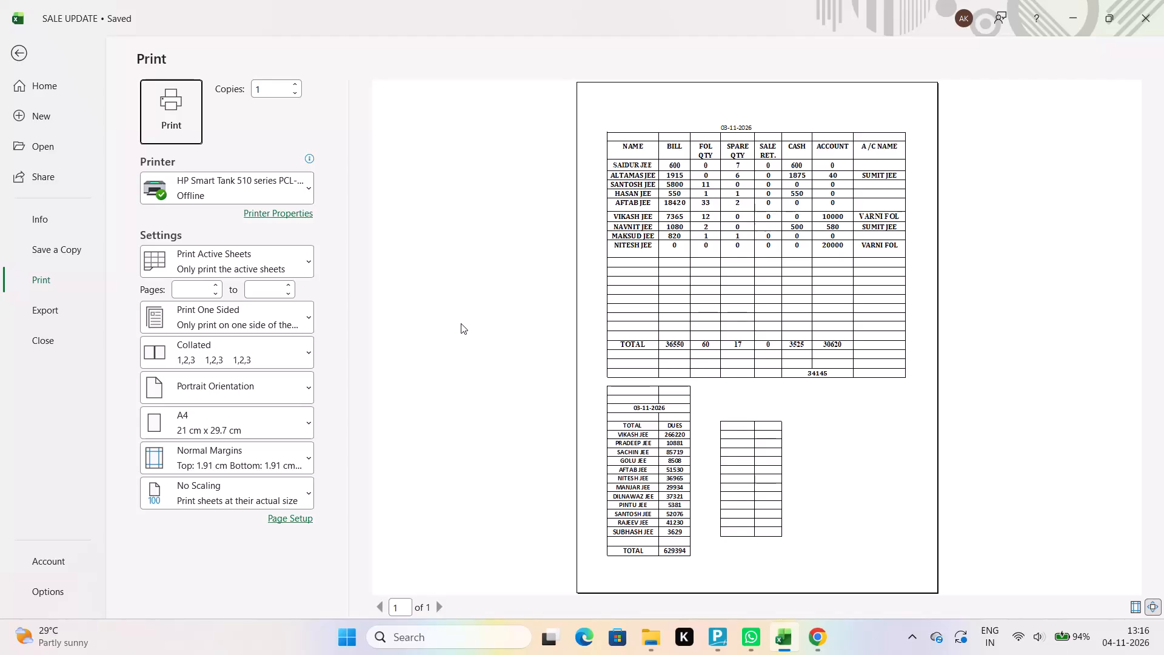
click(256, 184)
click(249, 298)
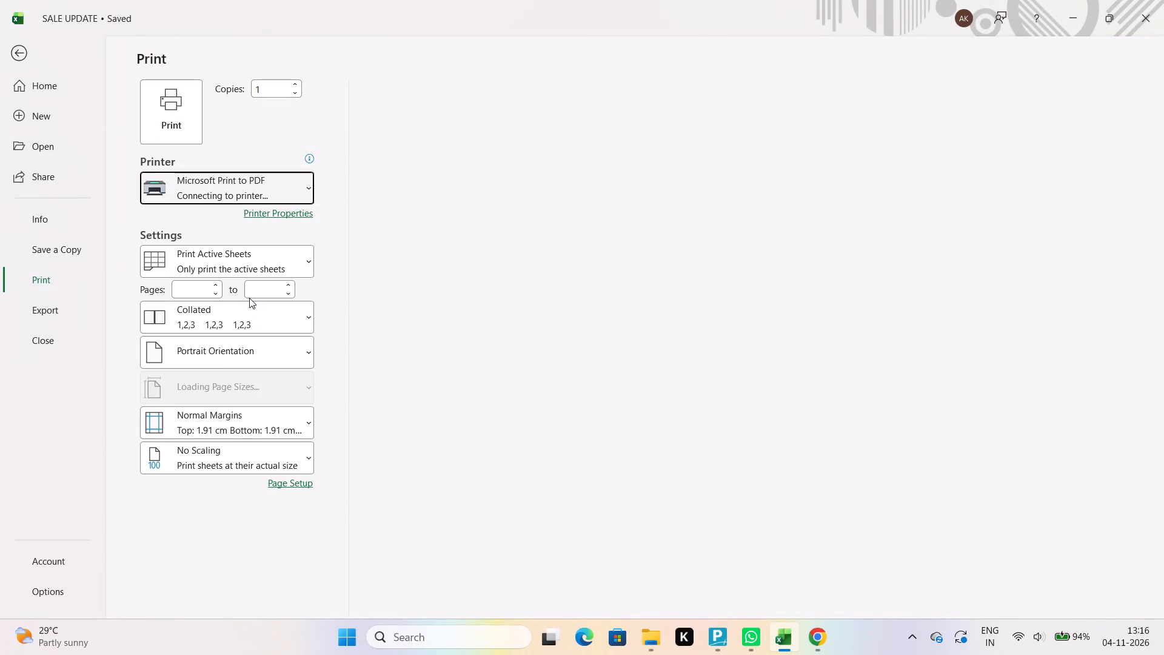
click(168, 124)
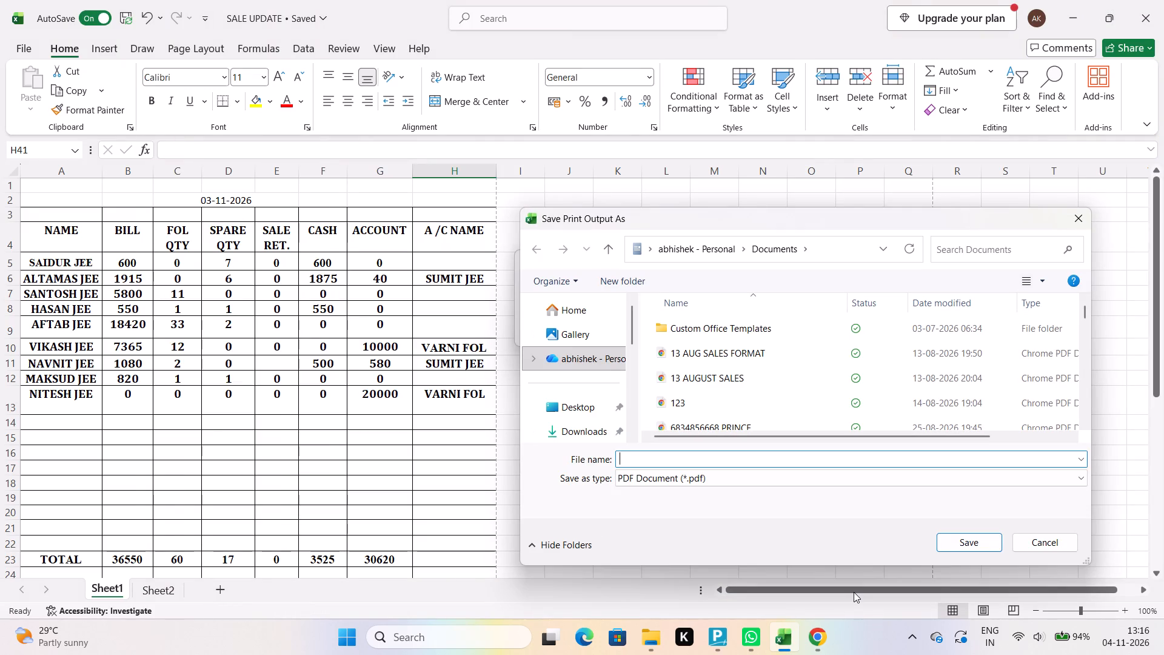
Save the PDF print output in the Documents folder under the name SALES FORMAT 3 NOV.
text(SALES)
key(space)
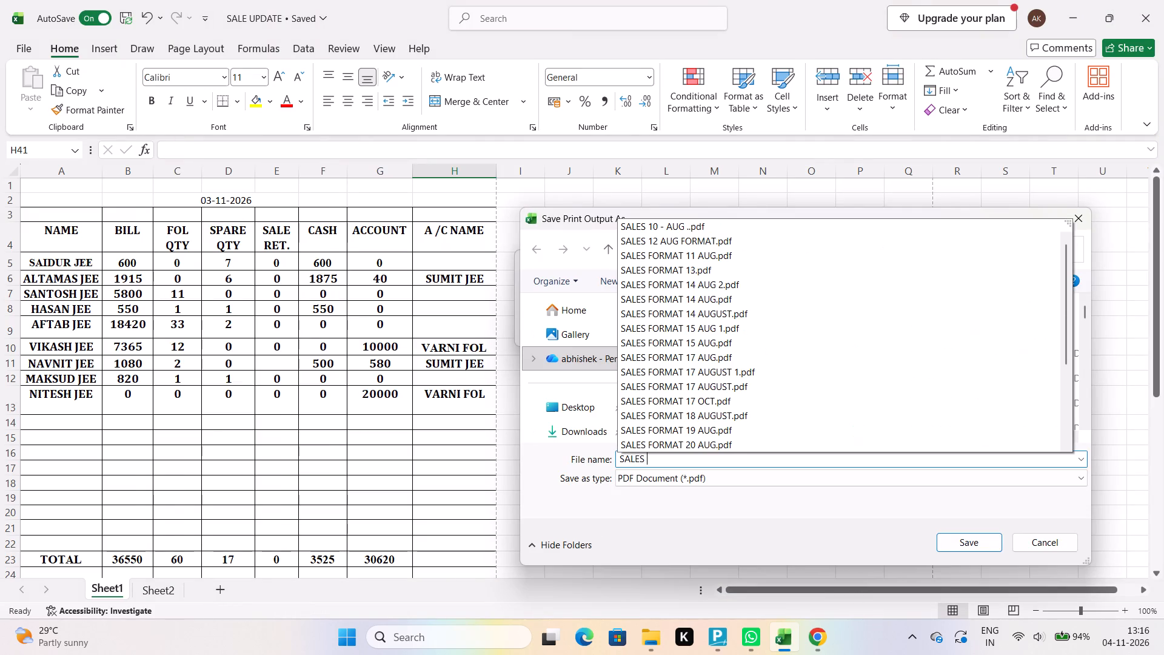
text(UP)
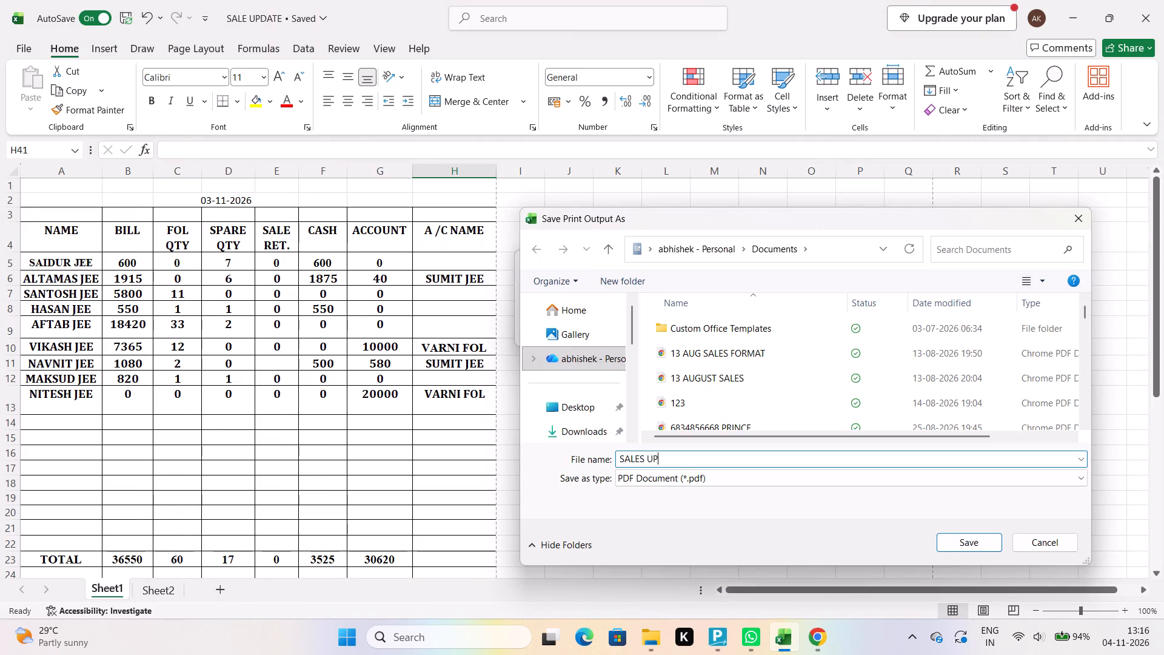
key(BackSpace)
key(BackSpace)
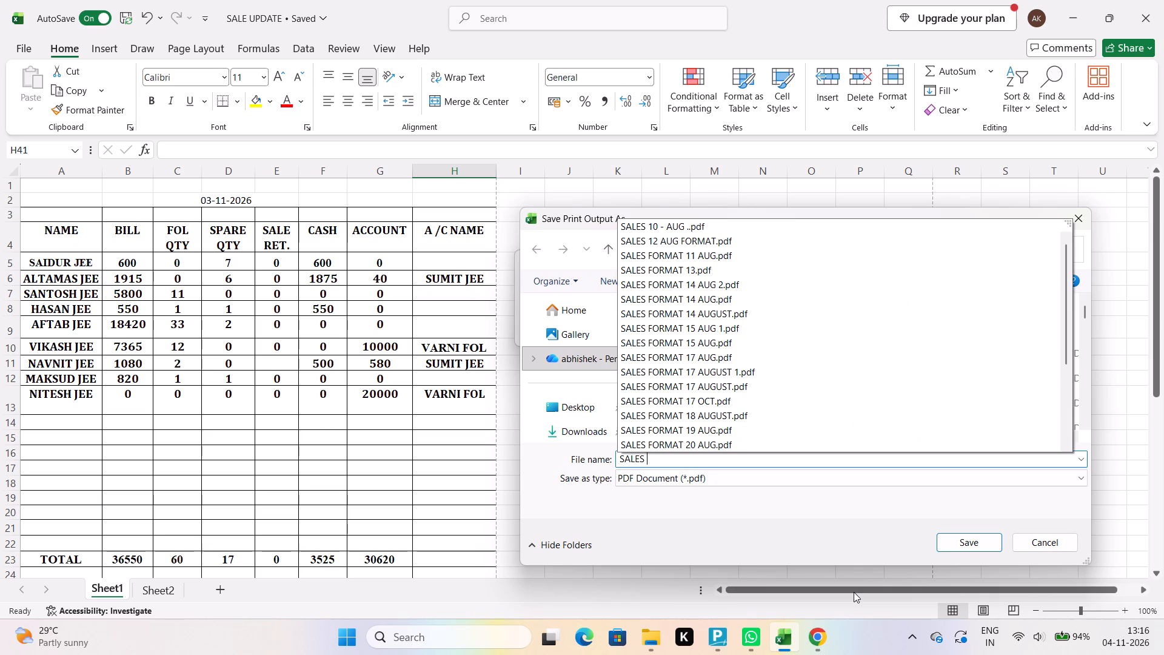
text(FORMAT)
key(space)
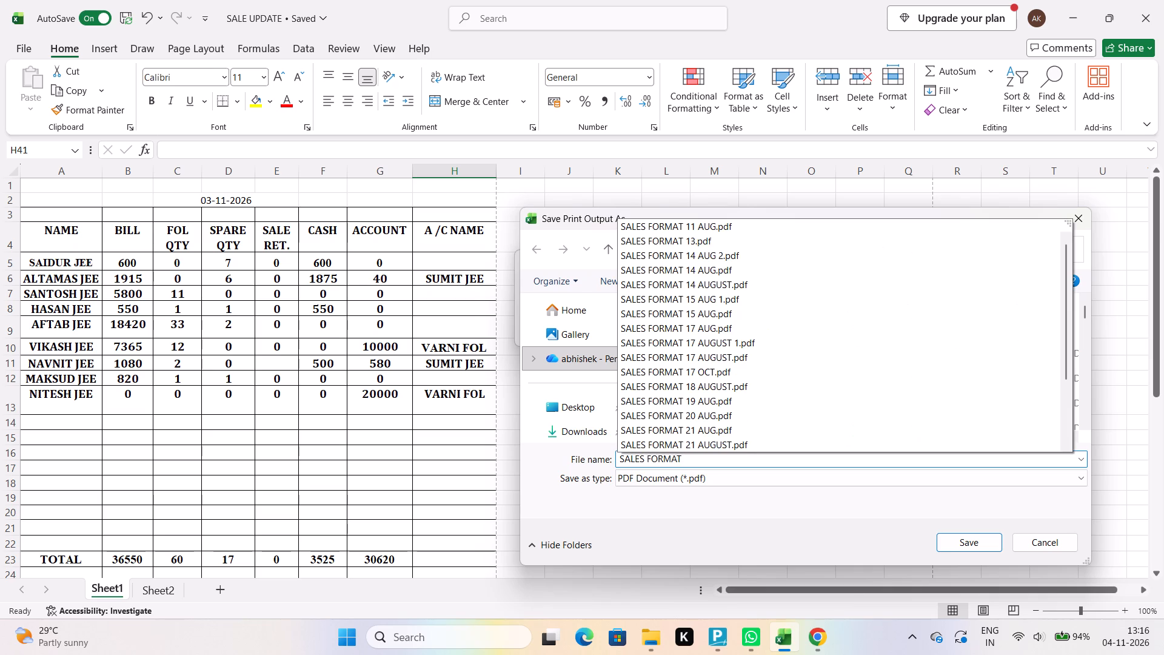
text(3)
key(space)
text(NOV)
key(Return)
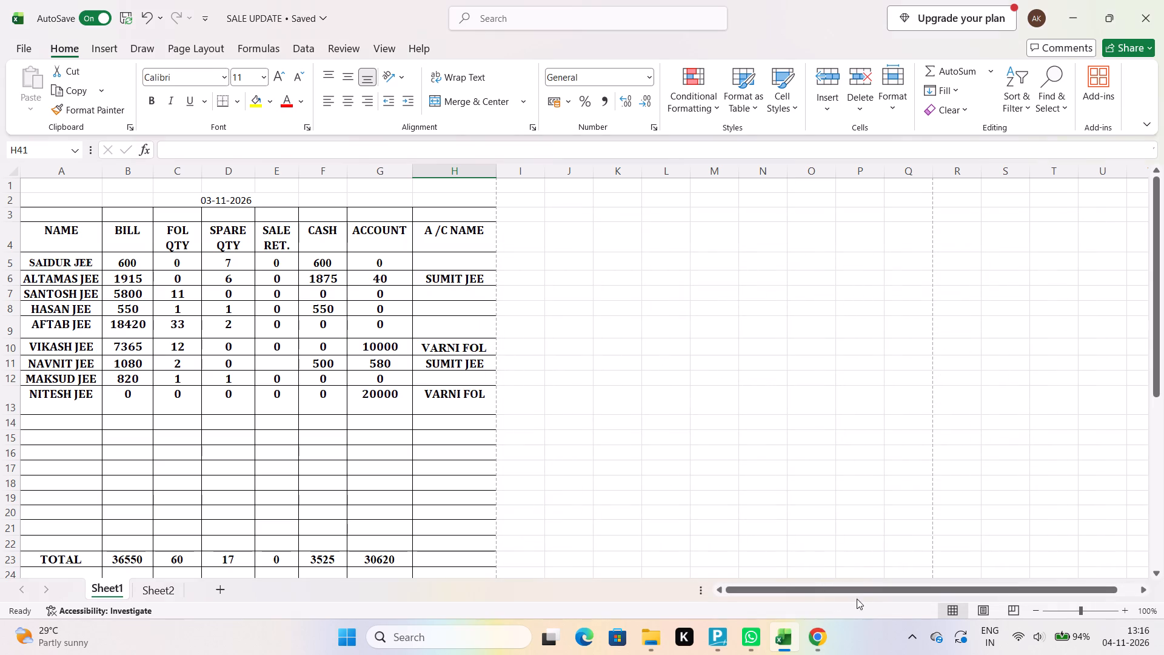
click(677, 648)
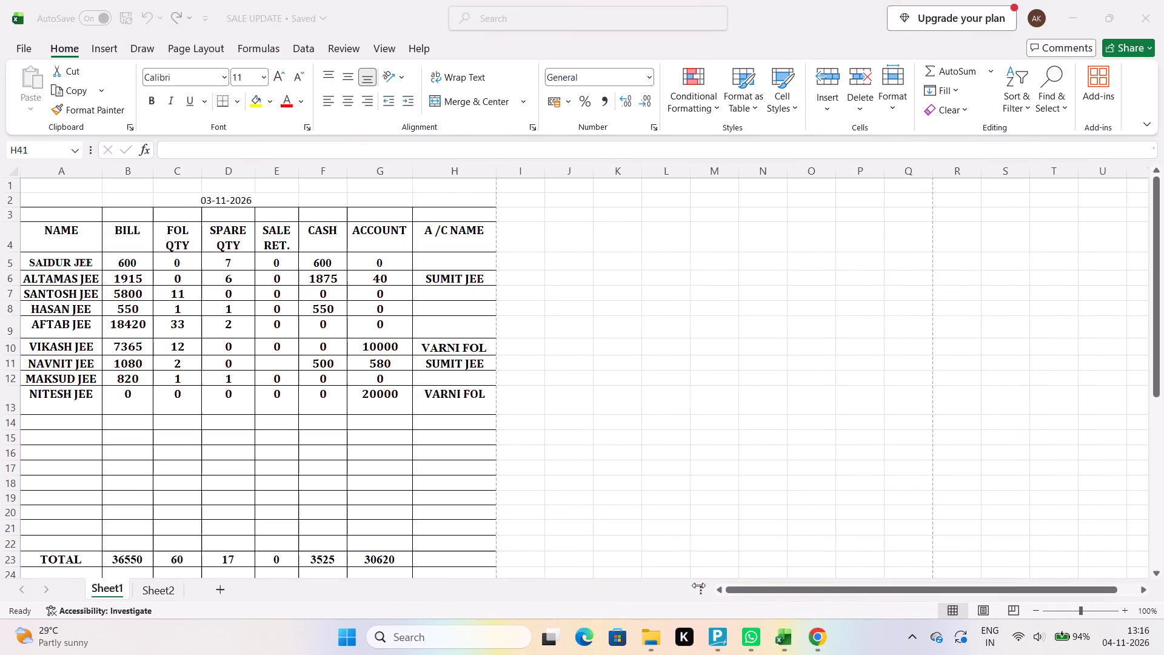